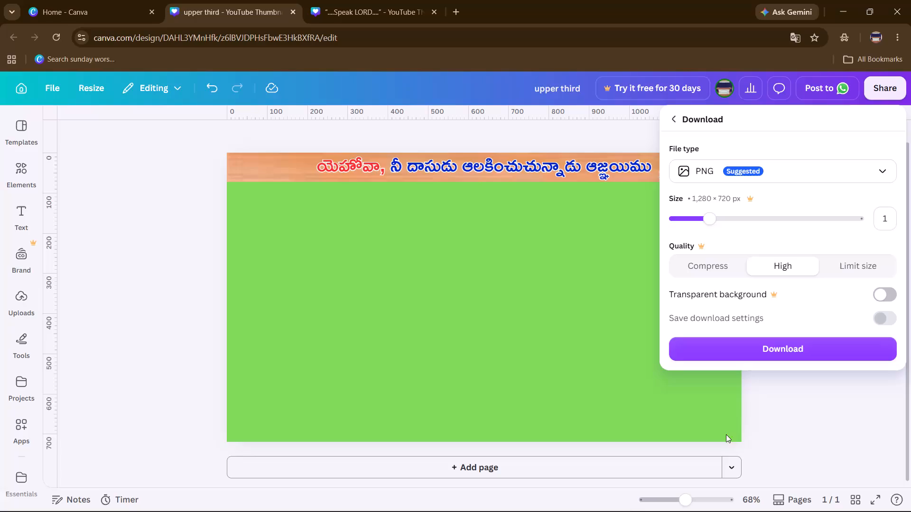
Download the upper third design as a PNG at 1,280 × 720 px and check the downloaded image.
{"action": "left_click", "coordinate": [819, 423]}
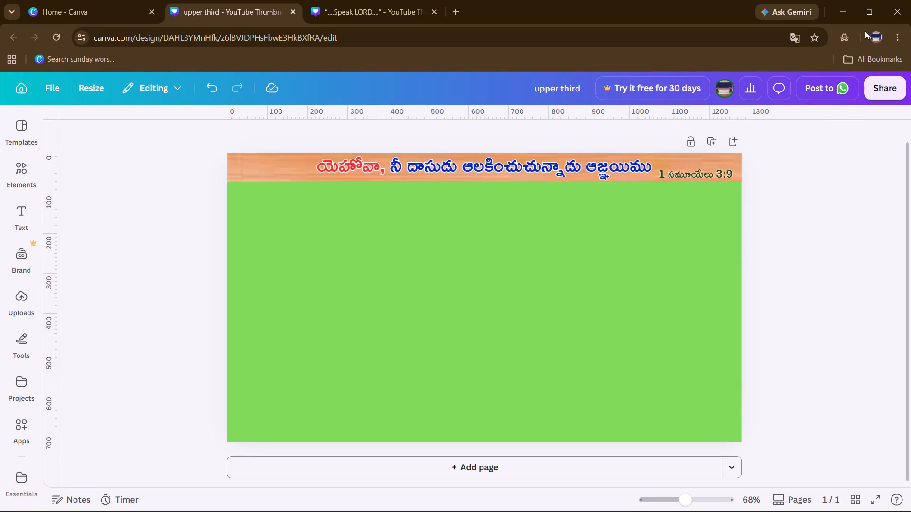
{"action": "left_click", "coordinate": [884, 79]}
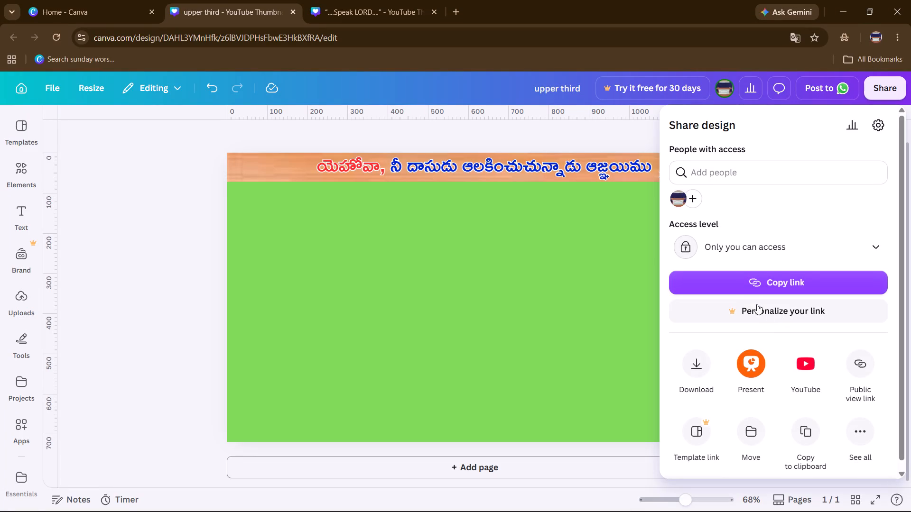
{"action": "left_click", "coordinate": [688, 376]}
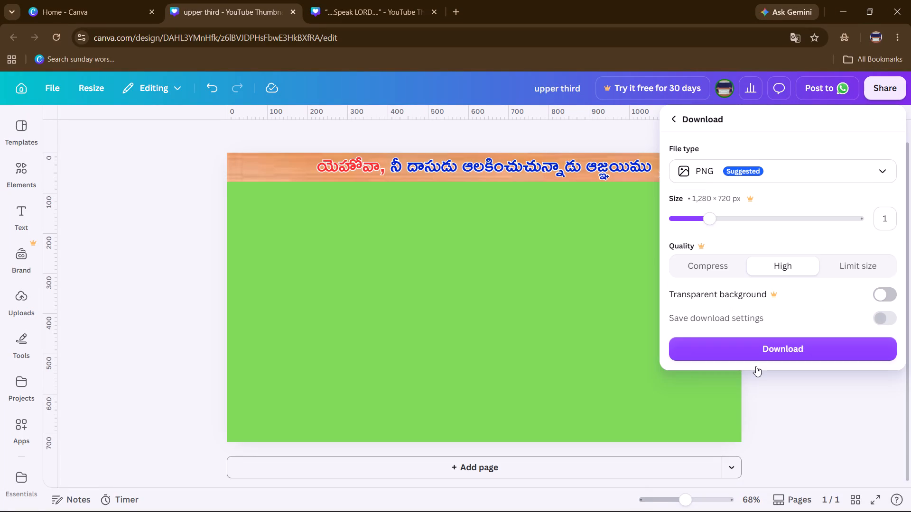
{"action": "left_click", "coordinate": [749, 348]}
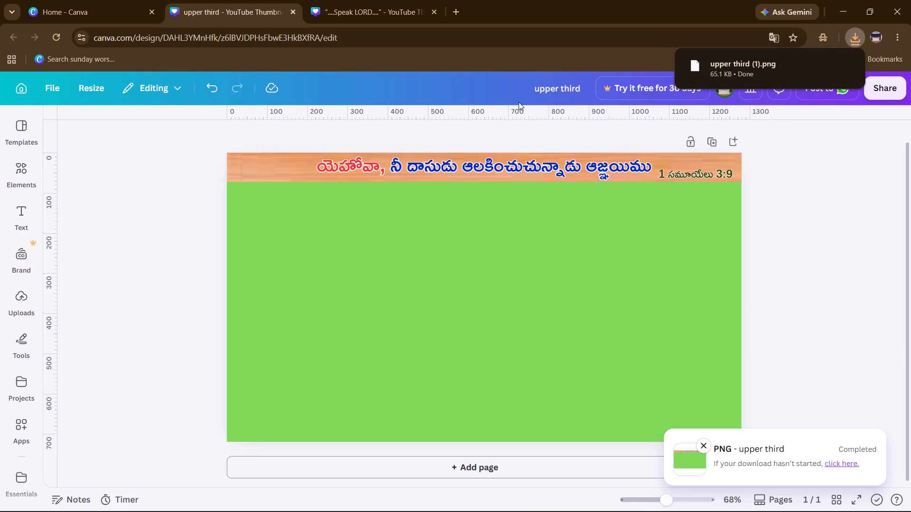
{"action": "double_click", "coordinate": [725, 73]}
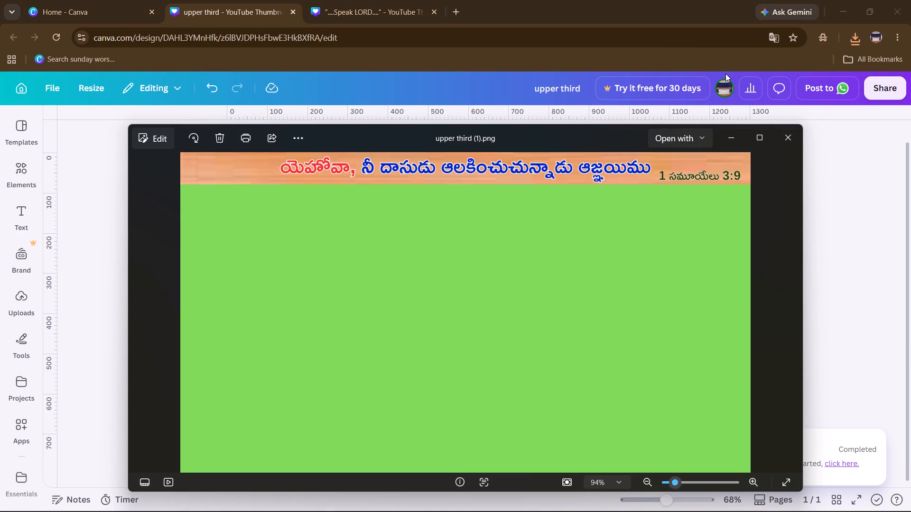
{"action": "left_click", "coordinate": [787, 138]}
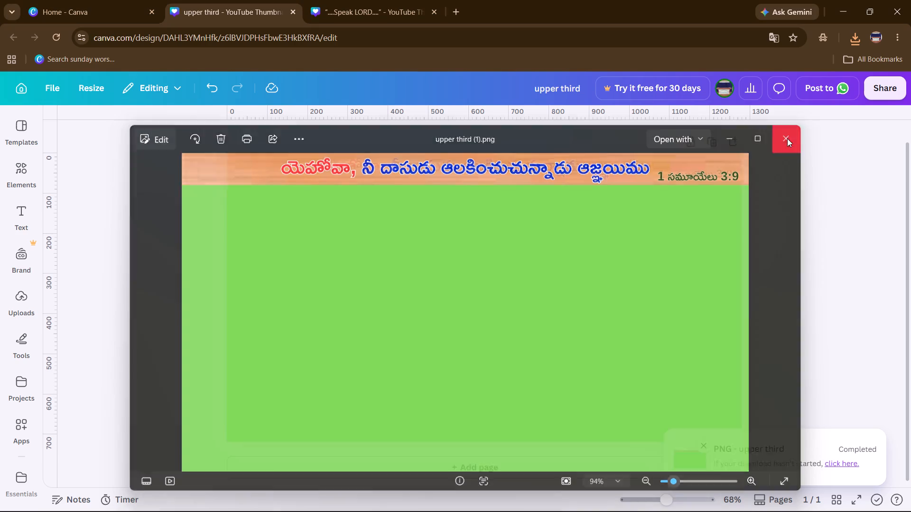
Switch to OBS and replace the image of the UT 2 source with upper third (1).png from Downloads.
{"action": "key", "text": "alt+Tab"}
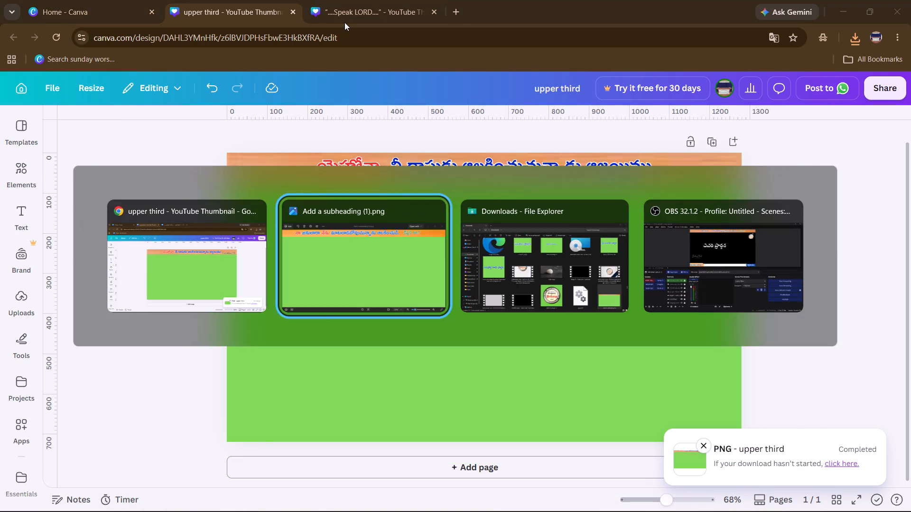
{"action": "key", "text": "alt+Tab"}
{"action": "key", "text": "alt+Tab"}
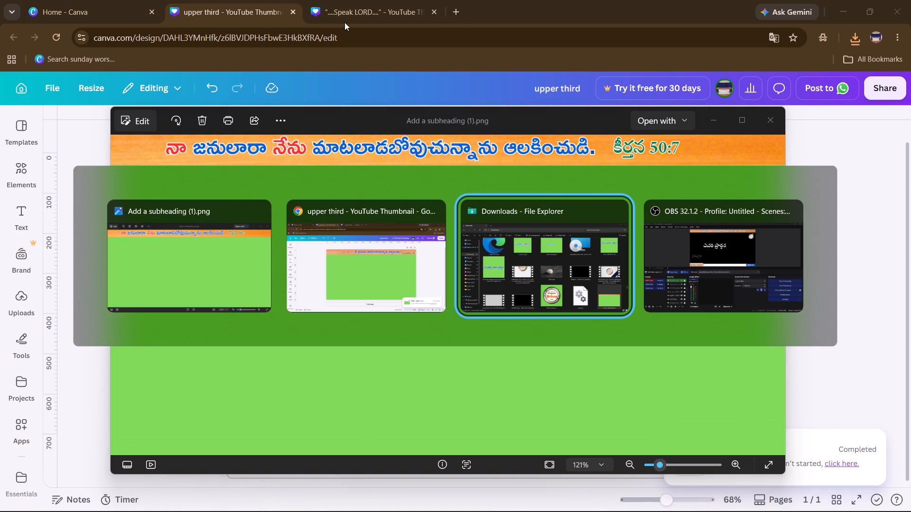
{"action": "key", "text": "alt+Tab"}
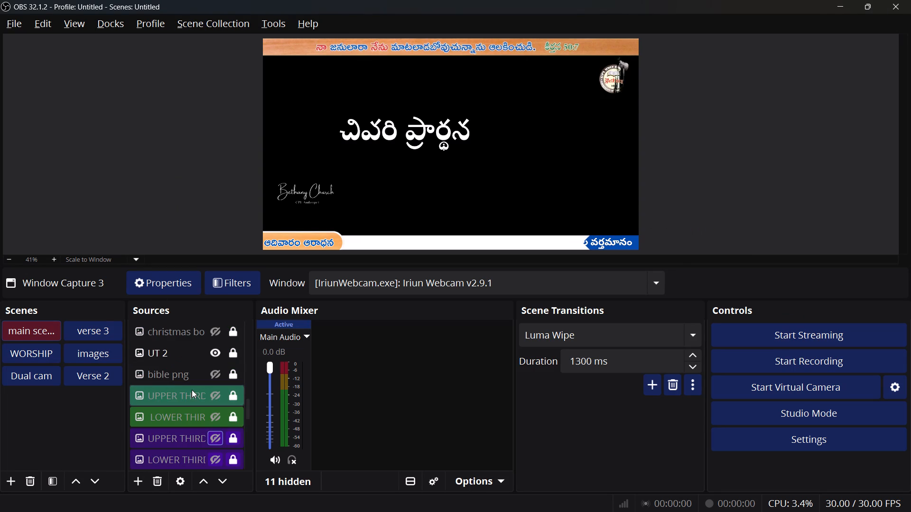
{"action": "left_click", "coordinate": [190, 350]}
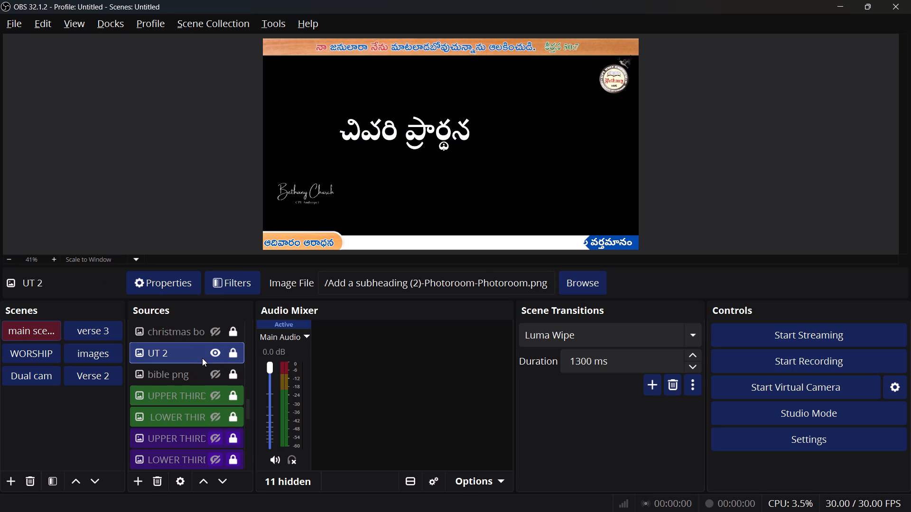
{"action": "double_click", "coordinate": [202, 358]}
{"action": "left_click", "coordinate": [766, 256]}
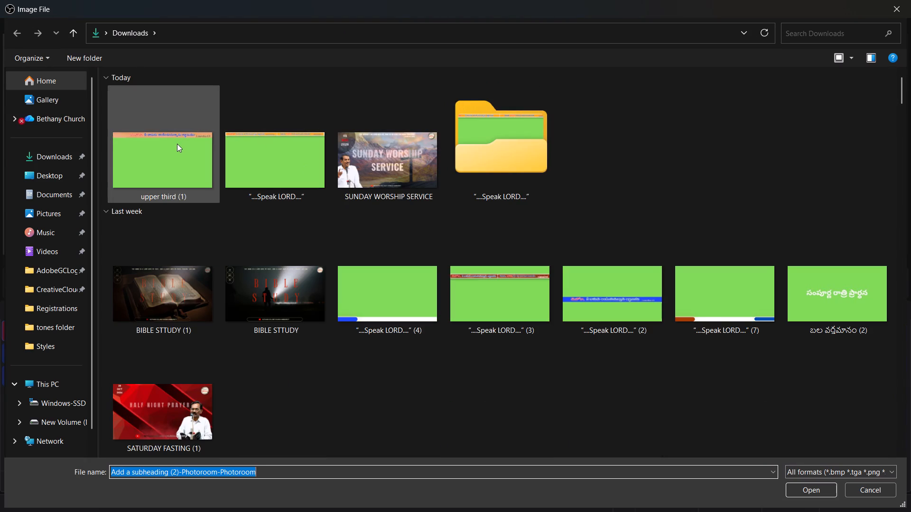
{"action": "double_click", "coordinate": [177, 144]}
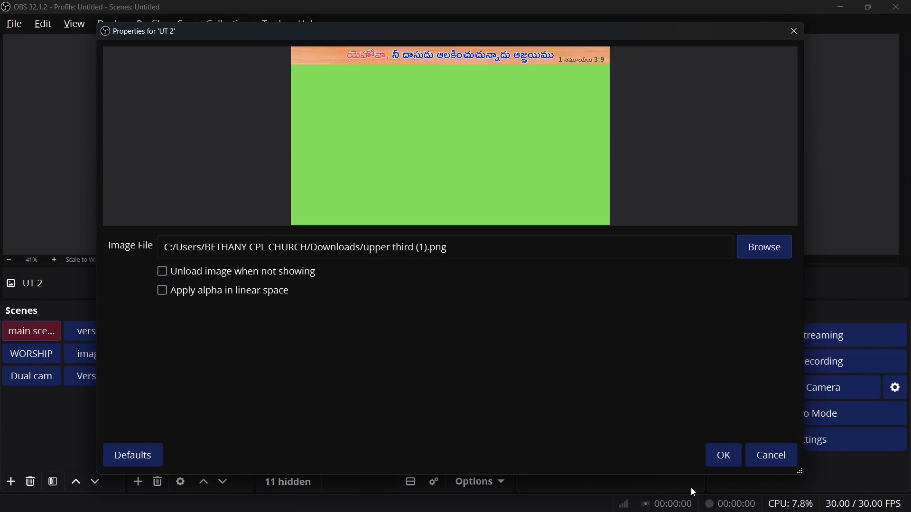
{"action": "left_click", "coordinate": [716, 451]}
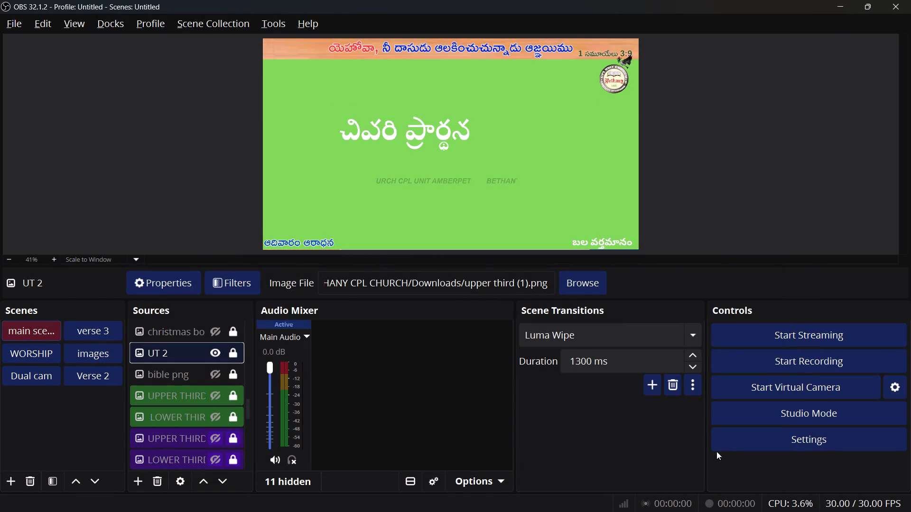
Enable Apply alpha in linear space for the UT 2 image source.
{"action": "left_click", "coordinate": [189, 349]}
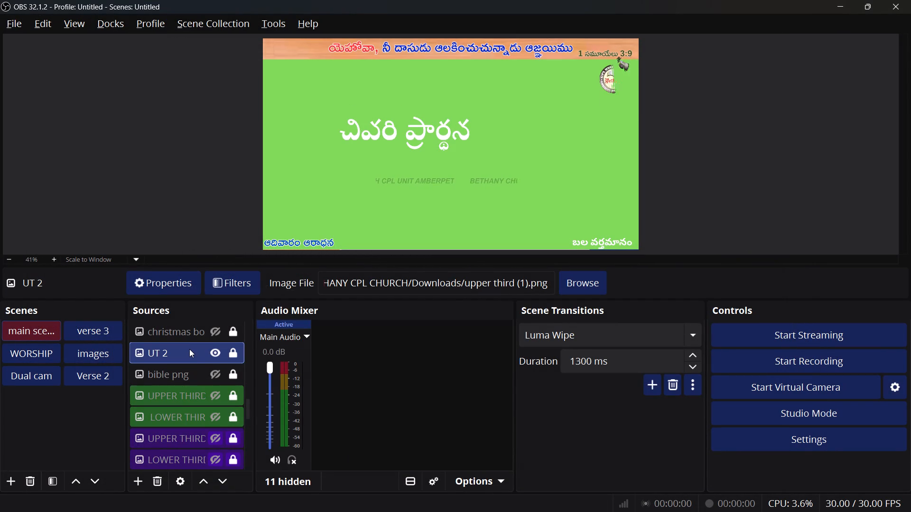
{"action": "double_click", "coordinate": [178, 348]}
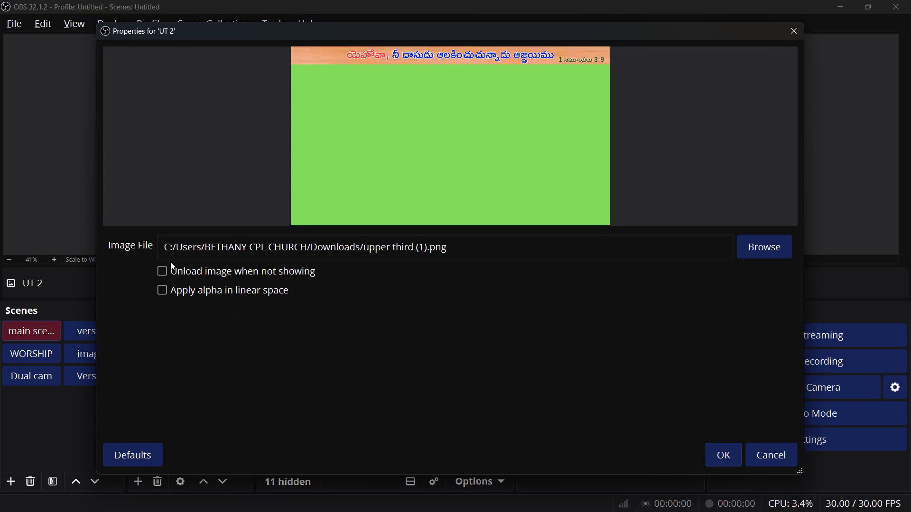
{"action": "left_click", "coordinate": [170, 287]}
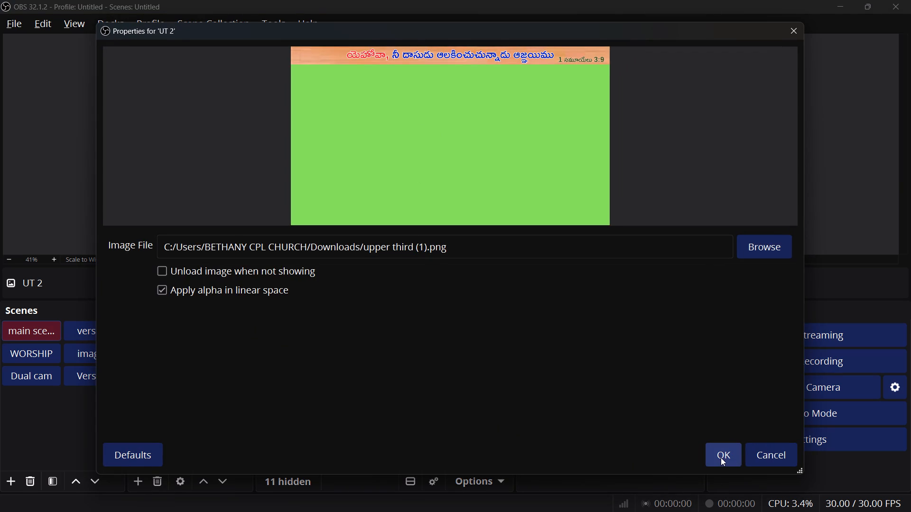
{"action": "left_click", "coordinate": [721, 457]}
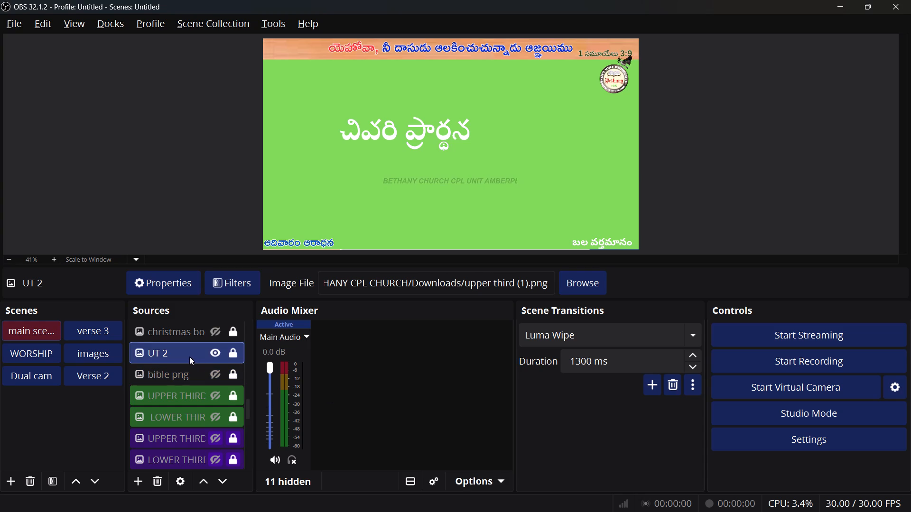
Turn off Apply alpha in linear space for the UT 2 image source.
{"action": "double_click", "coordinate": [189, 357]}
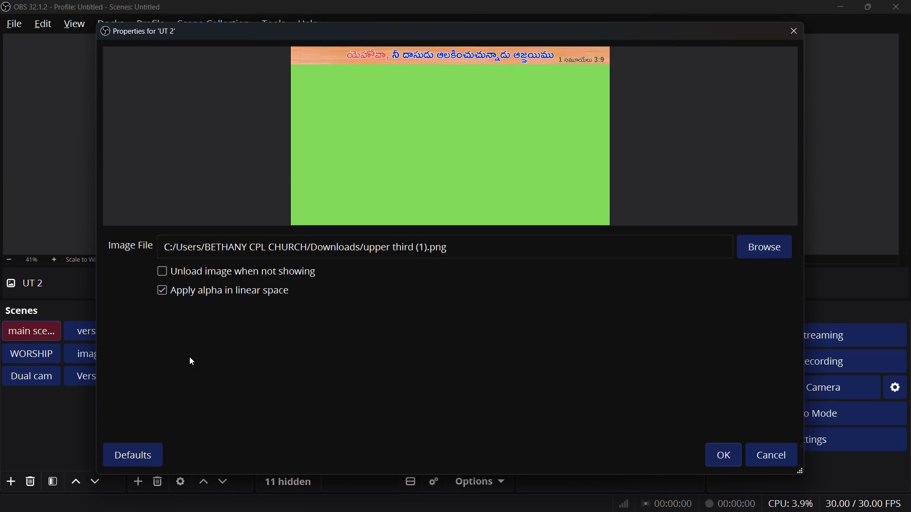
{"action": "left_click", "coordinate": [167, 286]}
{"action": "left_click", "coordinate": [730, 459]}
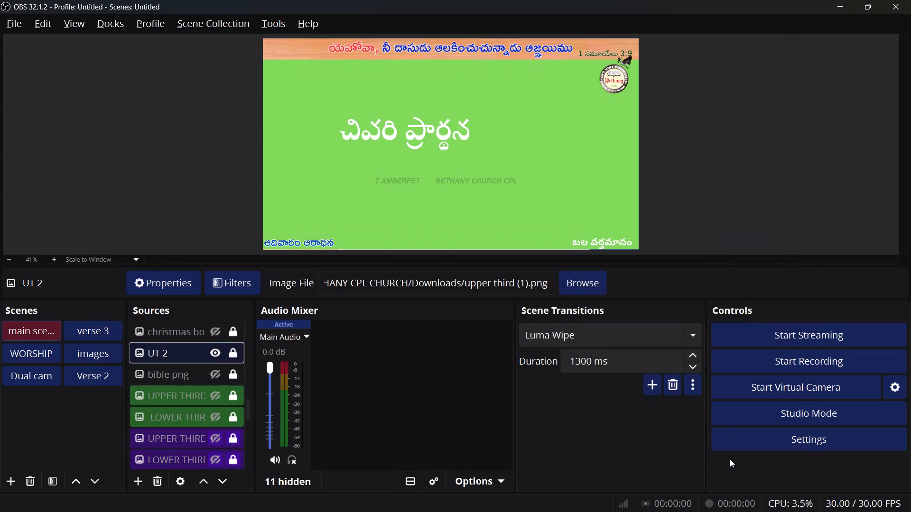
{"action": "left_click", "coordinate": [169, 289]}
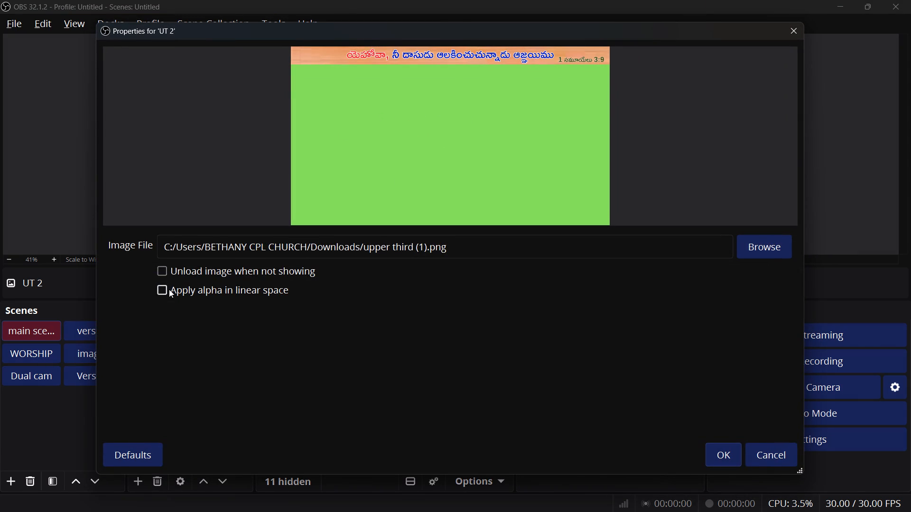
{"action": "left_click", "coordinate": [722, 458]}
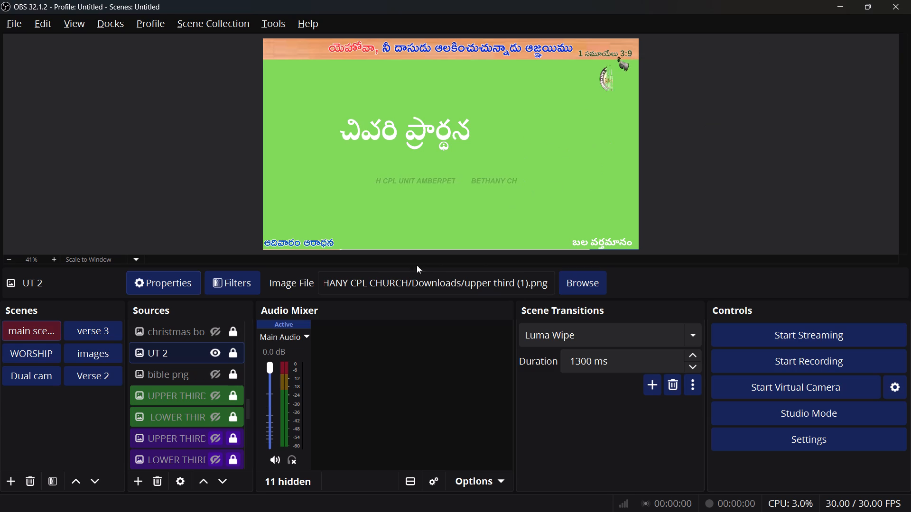
Add a Chroma Key filter to the UT 2 source to key out its green background.
{"action": "left_click", "coordinate": [187, 357]}
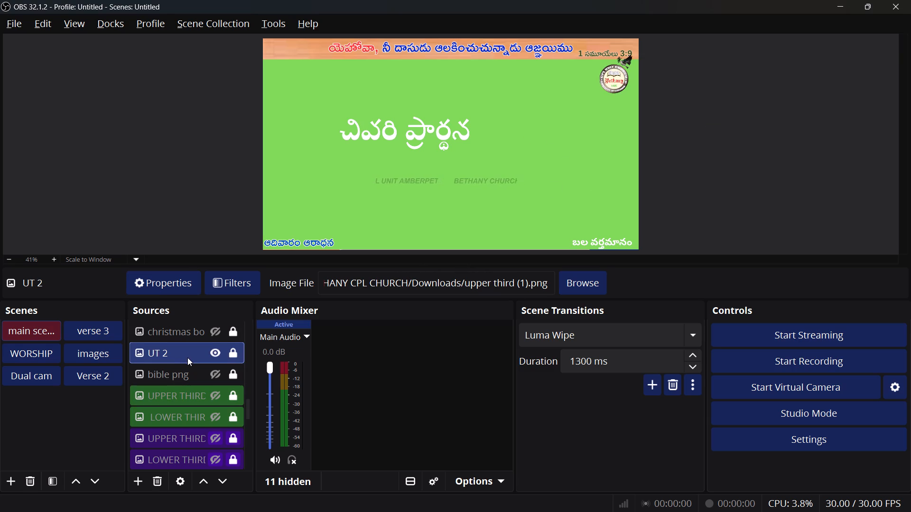
{"action": "left_click", "coordinate": [239, 278]}
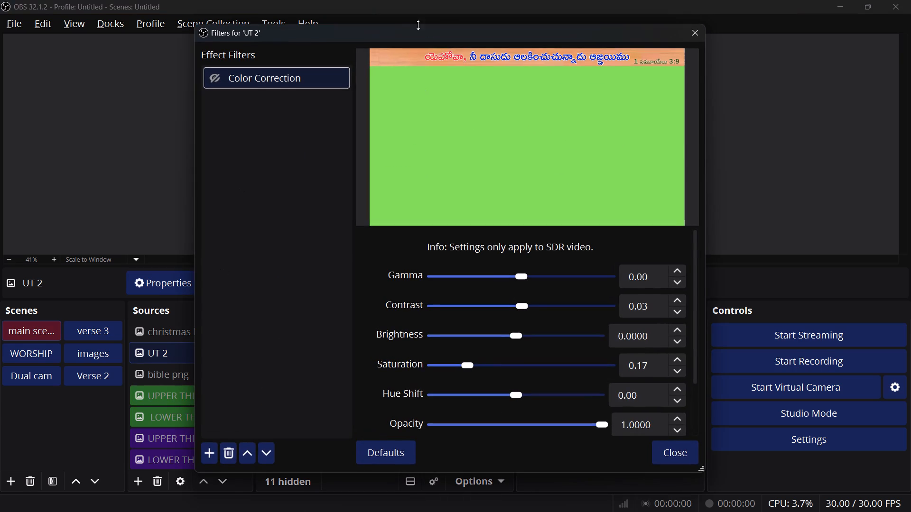
{"action": "left_click", "coordinate": [203, 453]}
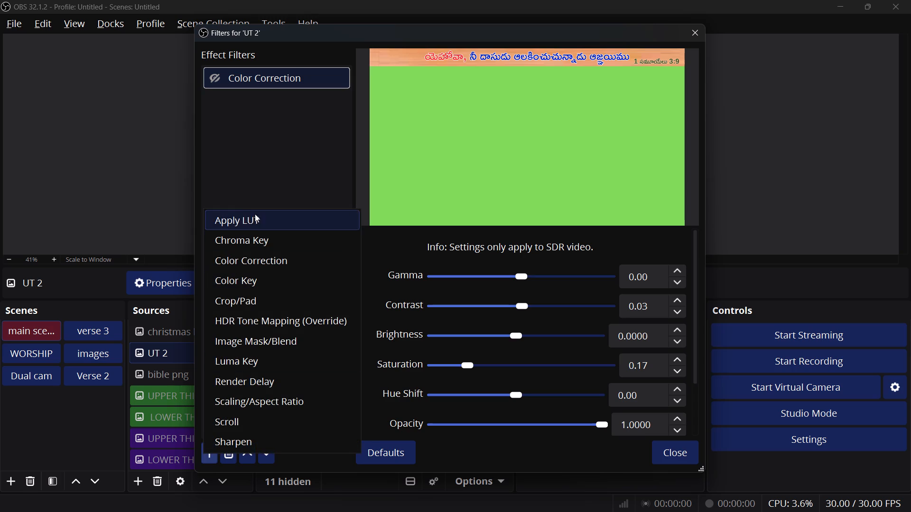
{"action": "left_click", "coordinate": [260, 243]}
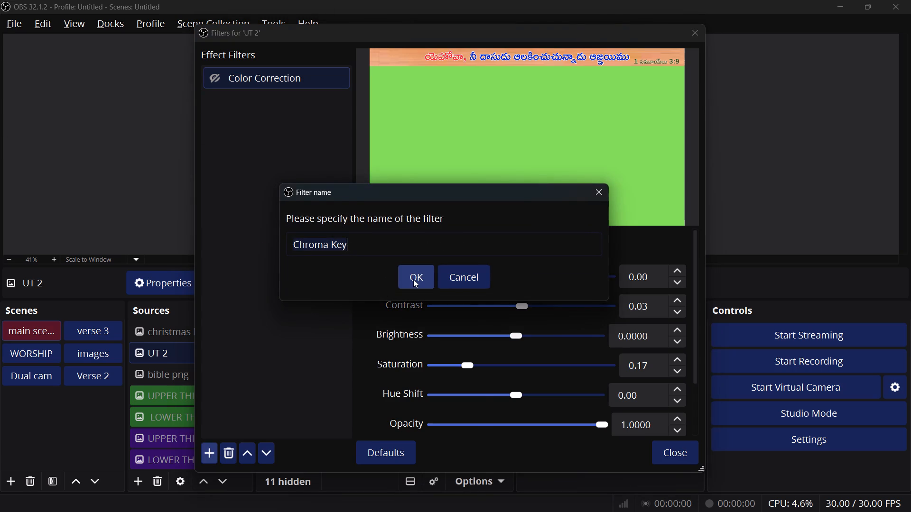
{"action": "left_click", "coordinate": [413, 279]}
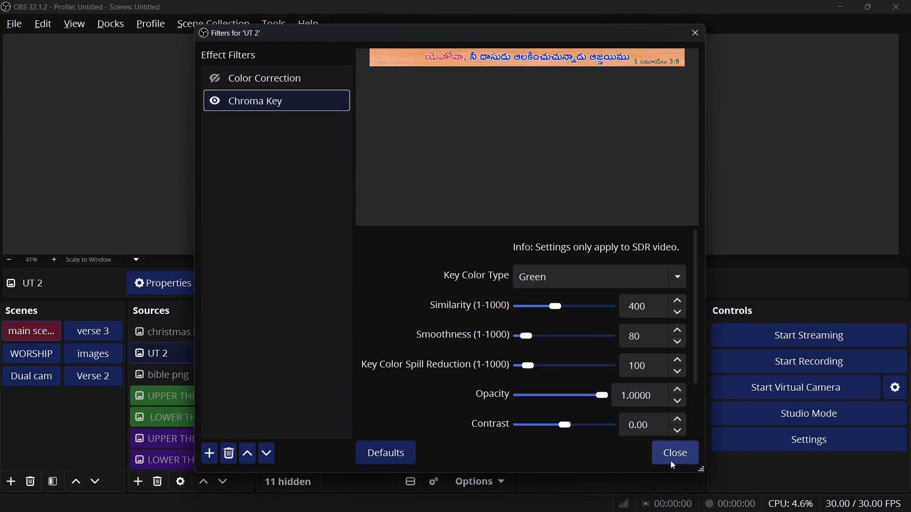
{"action": "left_click", "coordinate": [671, 456]}
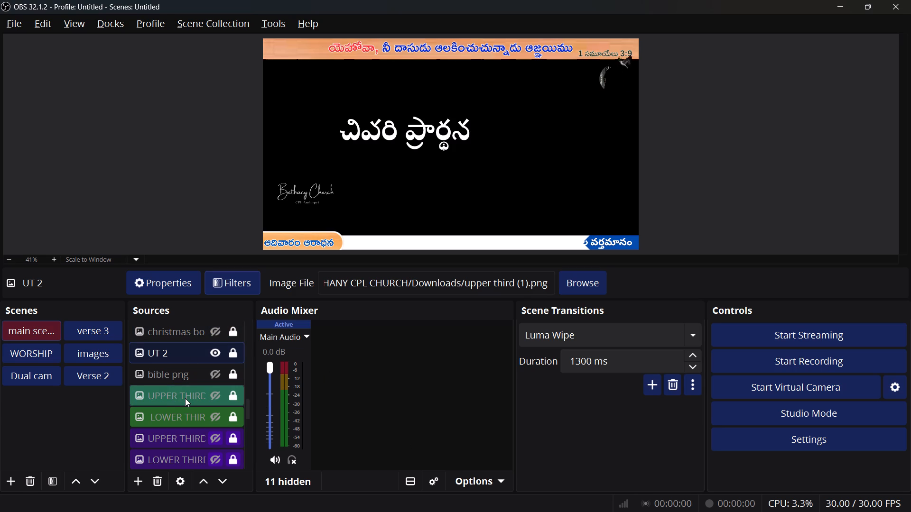
Look through the main scene's source list to find the overlay sources currently in use.
{"action": "left_click", "coordinate": [332, 243]}
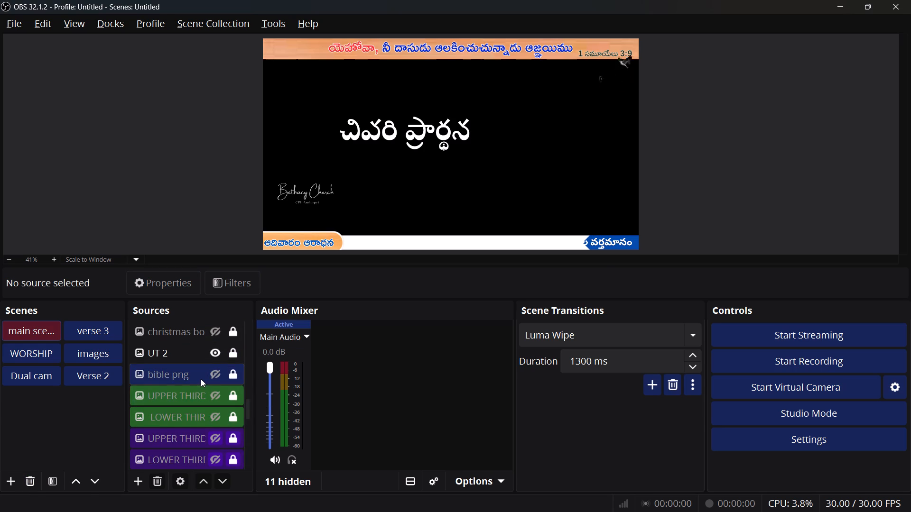
{"action": "scroll", "coordinate": [201, 379], "scroll_direction": "down", "scroll_amount": 9}
{"action": "scroll", "coordinate": [201, 379], "scroll_direction": "up", "scroll_amount": 1}
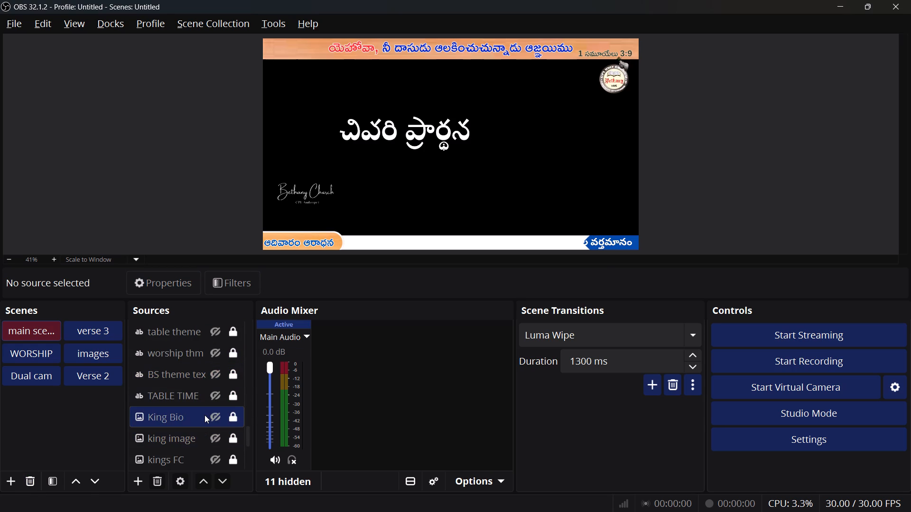
{"action": "scroll", "coordinate": [205, 415], "scroll_direction": "right", "scroll_amount": 1}
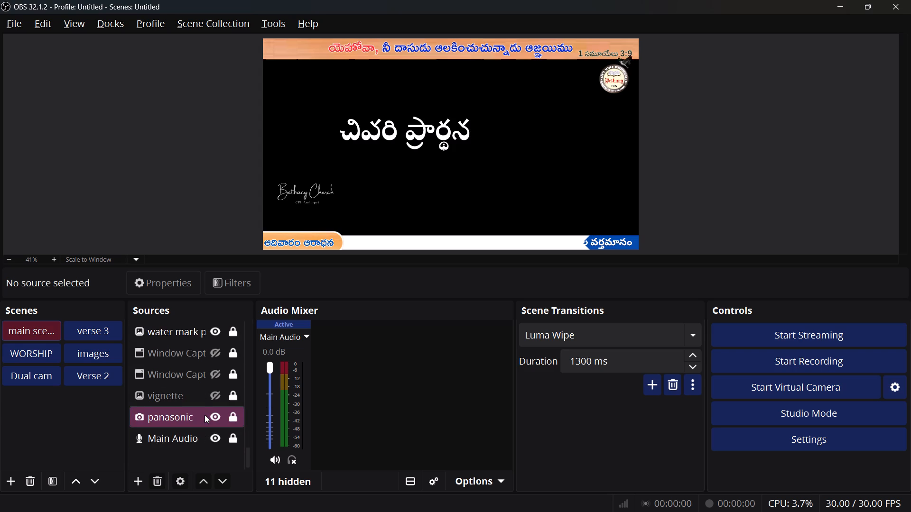
{"action": "scroll", "coordinate": [205, 415], "scroll_direction": "right", "scroll_amount": 1}
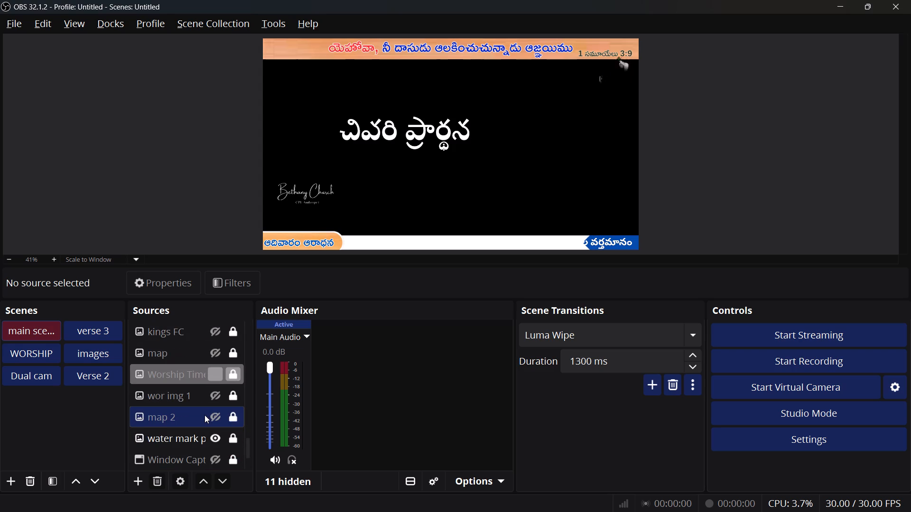
{"action": "scroll", "coordinate": [205, 415], "scroll_direction": "right", "scroll_amount": 1}
{"action": "scroll", "coordinate": [205, 415], "scroll_direction": "up", "scroll_amount": 1}
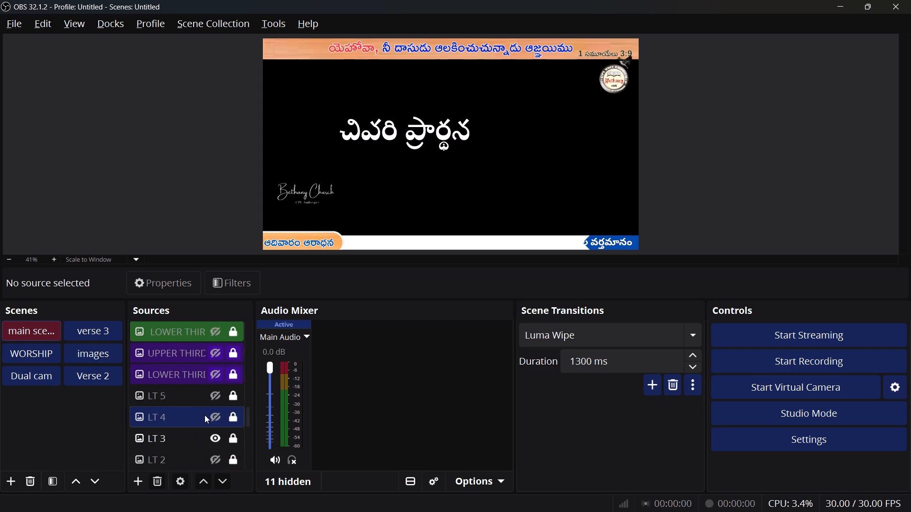
{"action": "scroll", "coordinate": [205, 415], "scroll_direction": "up", "scroll_amount": 11}
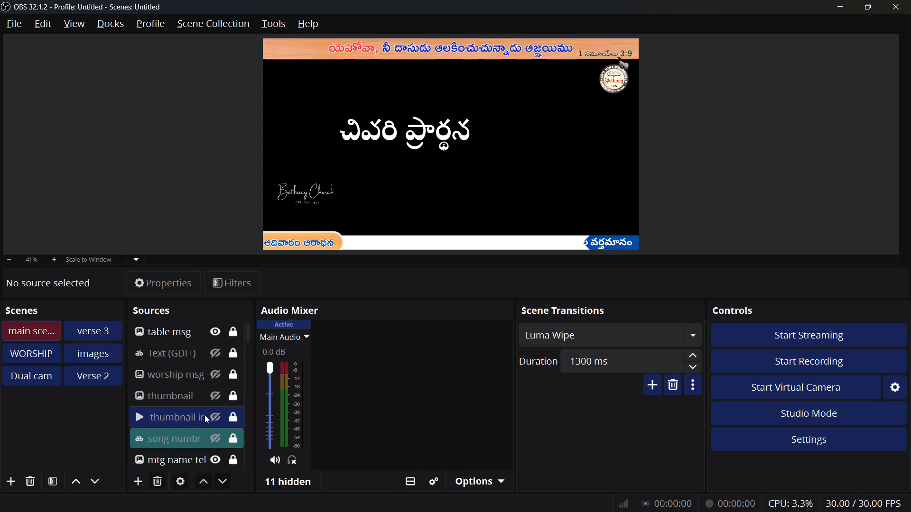
{"action": "scroll", "coordinate": [205, 415], "scroll_direction": "down", "scroll_amount": 14}
{"action": "scroll", "coordinate": [205, 415], "scroll_direction": "up", "scroll_amount": 1}
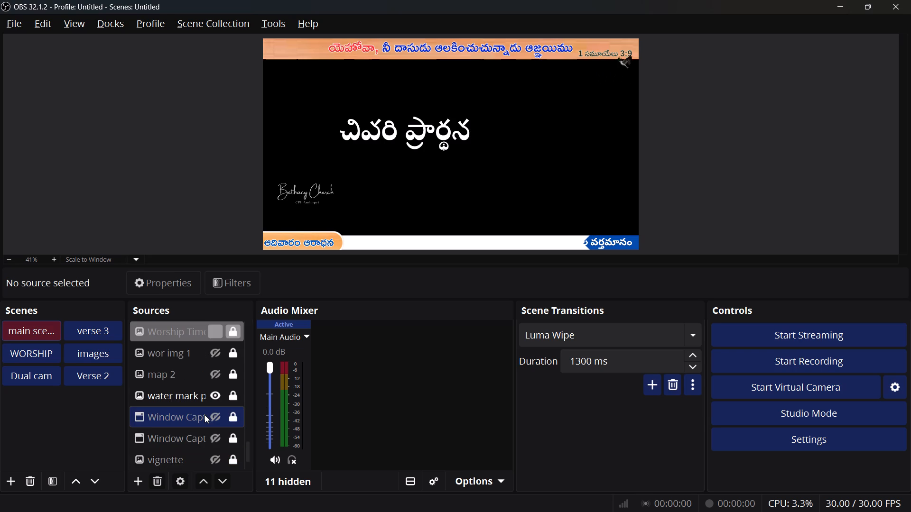
{"action": "scroll", "coordinate": [205, 415], "scroll_direction": "up", "scroll_amount": 2}
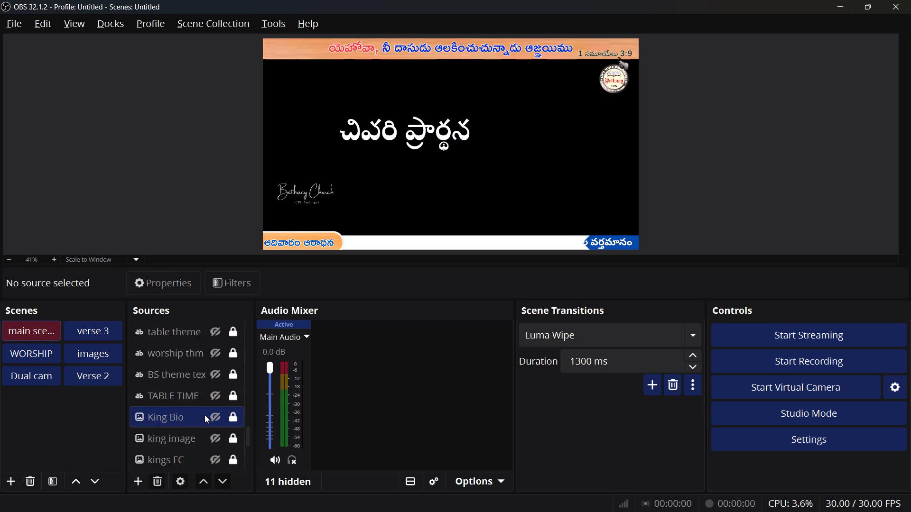
Hide the Last Pray text source in the main scene.
{"action": "scroll", "coordinate": [205, 415], "scroll_direction": "up", "scroll_amount": 2}
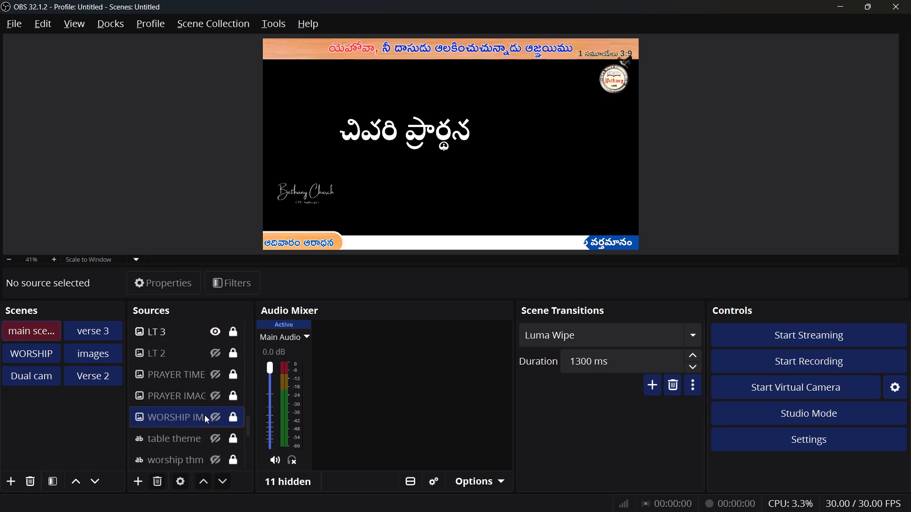
{"action": "scroll", "coordinate": [205, 415], "scroll_direction": "up", "scroll_amount": 3}
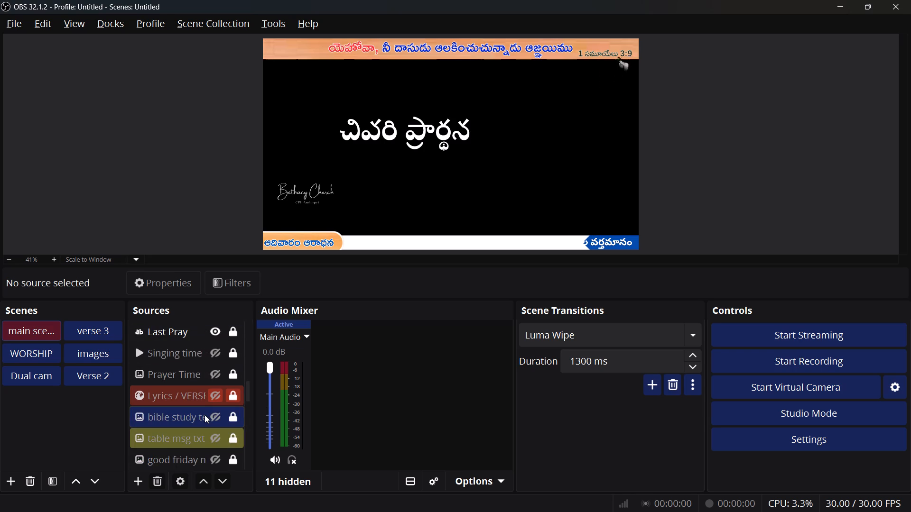
{"action": "scroll", "coordinate": [205, 415], "scroll_direction": "up", "scroll_amount": 1}
{"action": "left_click", "coordinate": [216, 331]}
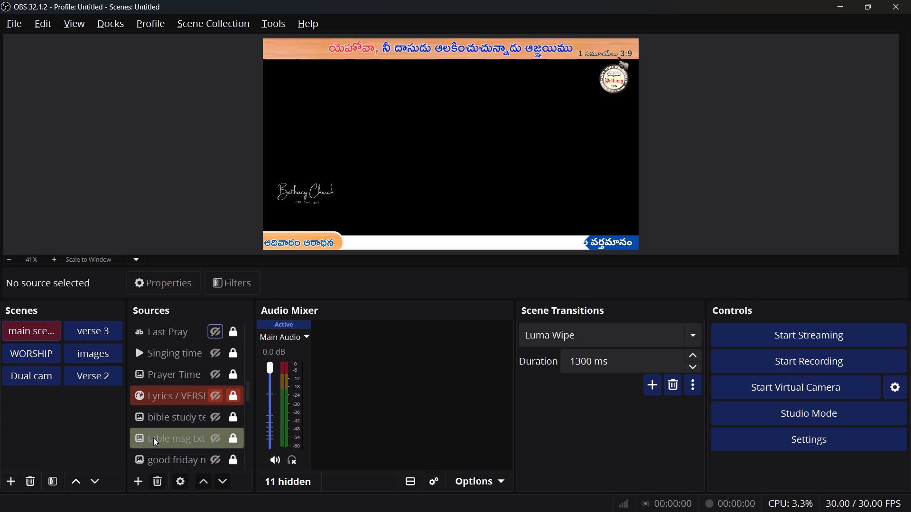
Check the image file and display options in the UT 2 image source's properties.
{"action": "scroll", "coordinate": [158, 436], "scroll_direction": "down", "scroll_amount": 1}
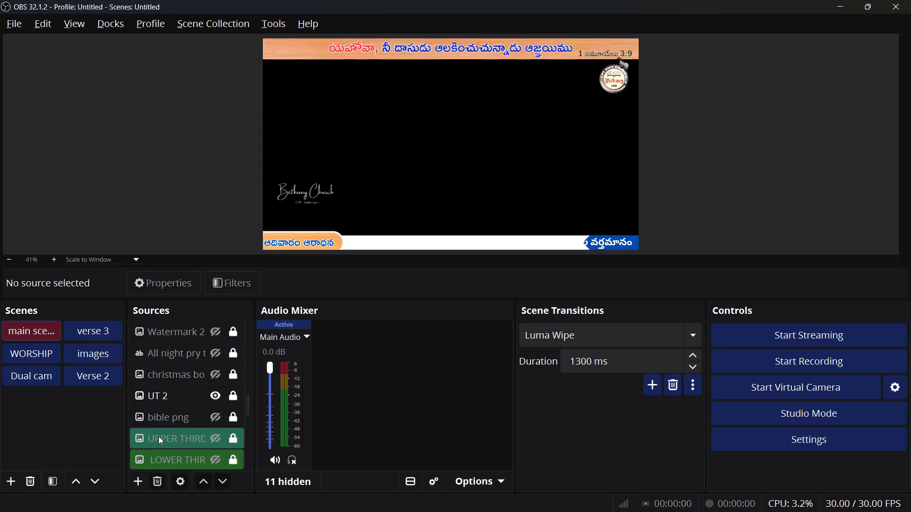
{"action": "left_click", "coordinate": [175, 396]}
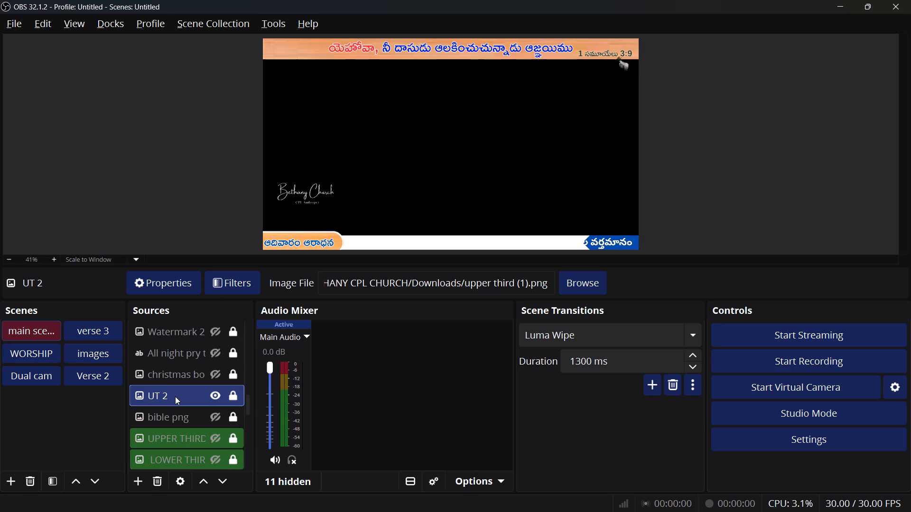
{"action": "double_click", "coordinate": [175, 396]}
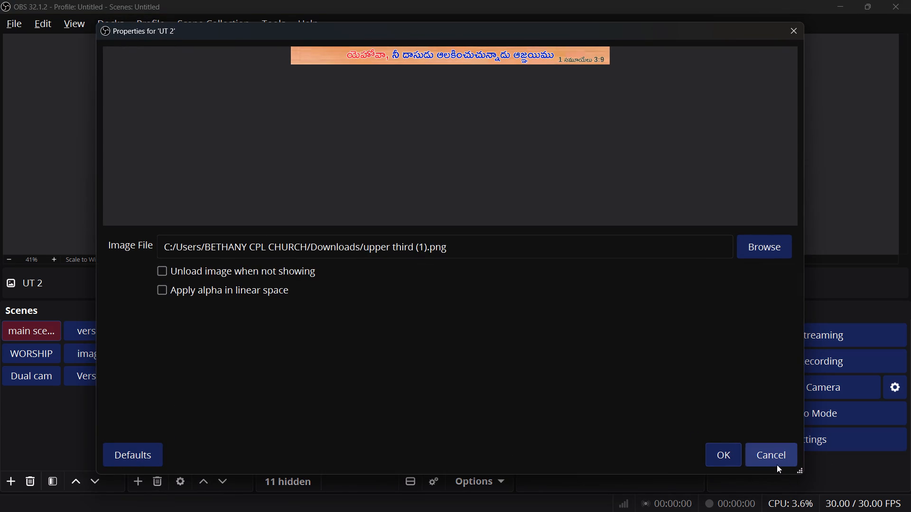
{"action": "left_click", "coordinate": [777, 463]}
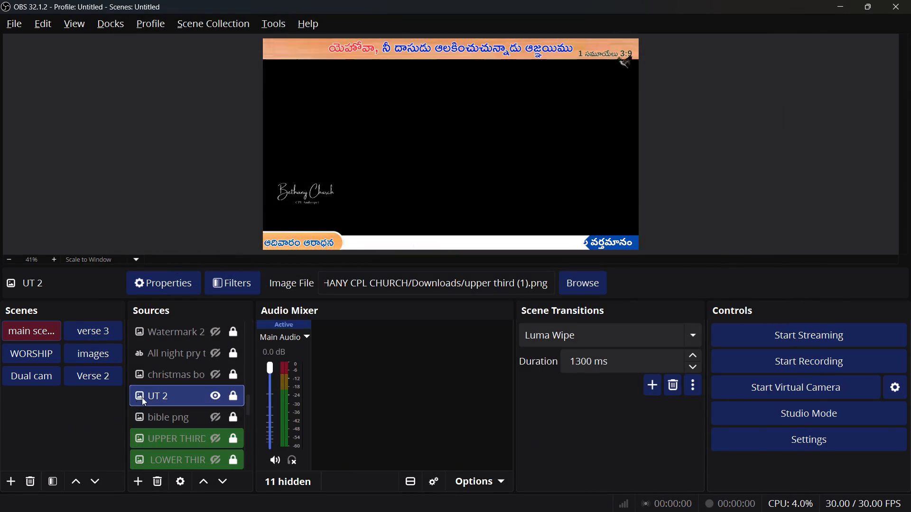
{"action": "left_click", "coordinate": [169, 391]}
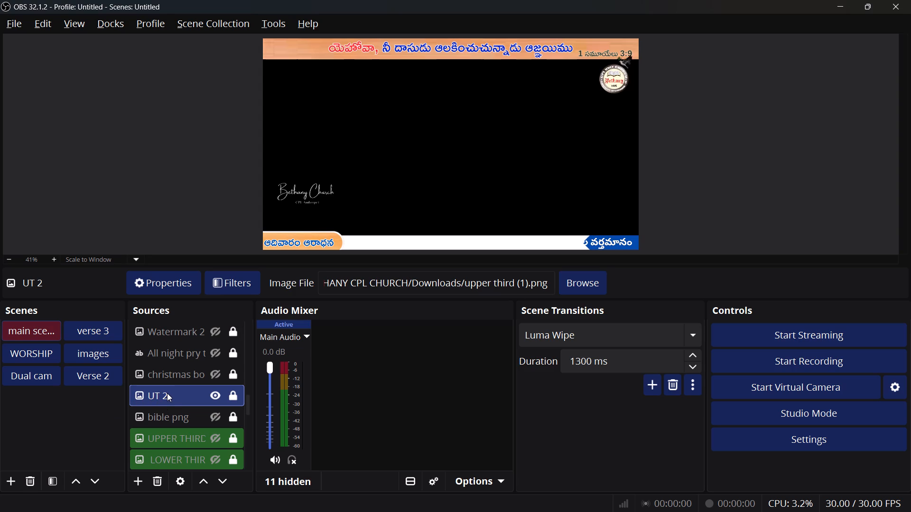
{"action": "left_click", "coordinate": [167, 393]}
{"action": "double_click", "coordinate": [167, 393]}
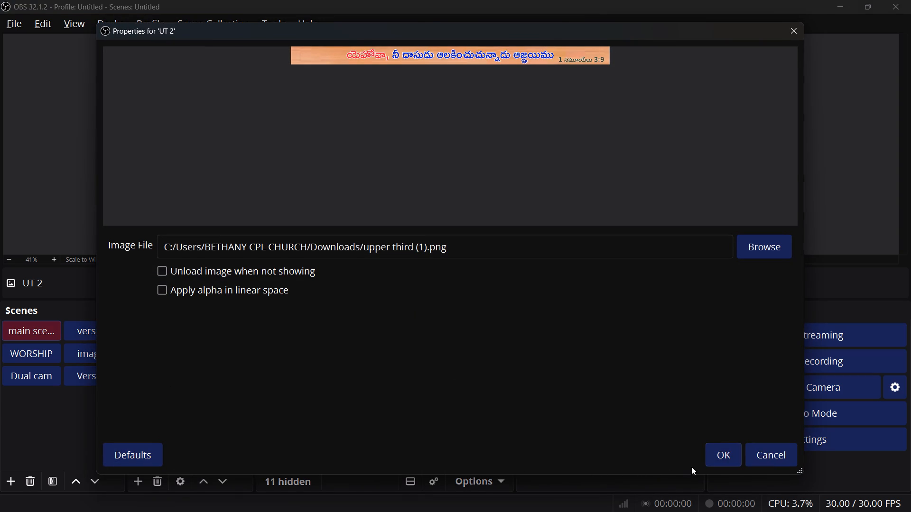
{"action": "left_click", "coordinate": [712, 454]}
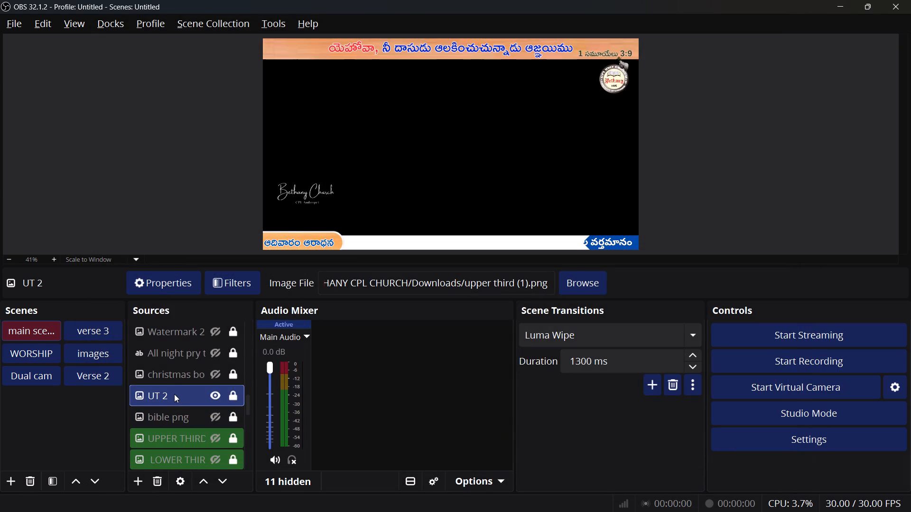
Rename the UT 2 source as Main UT.
{"action": "left_click", "coordinate": [175, 395]}
{"action": "left_click", "coordinate": [175, 395]}
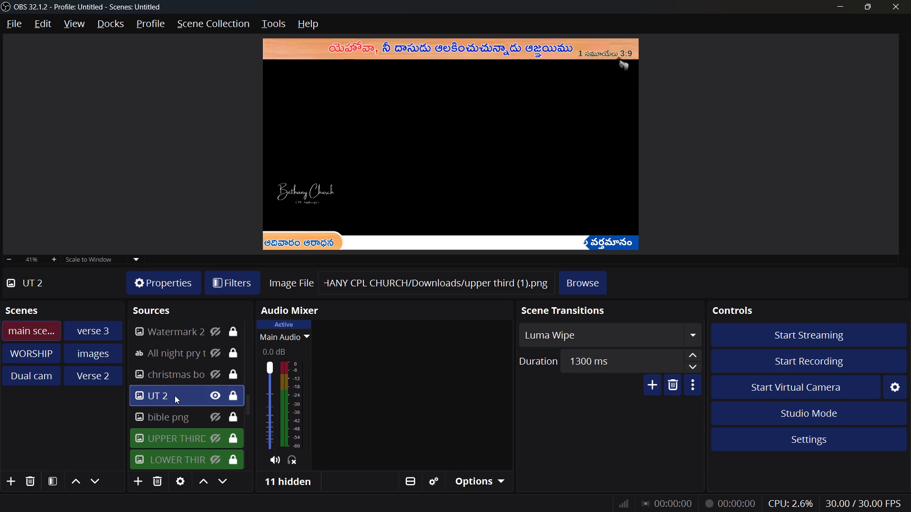
{"action": "left_click", "coordinate": [41, 277]}
{"action": "key", "text": "F2"}
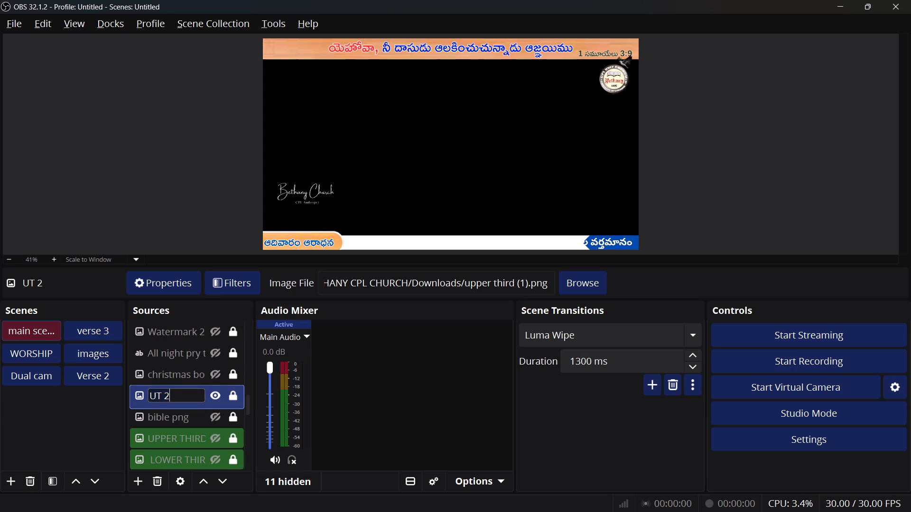
{"action": "key", "text": "BackSpace"}
{"action": "key", "text": "BackSpace"}
{"action": "key", "text": "BackSpace"}
{"action": "type", "text": "Ma"}
{"action": "type", "text": "in"}
{"action": "key", "text": "space"}
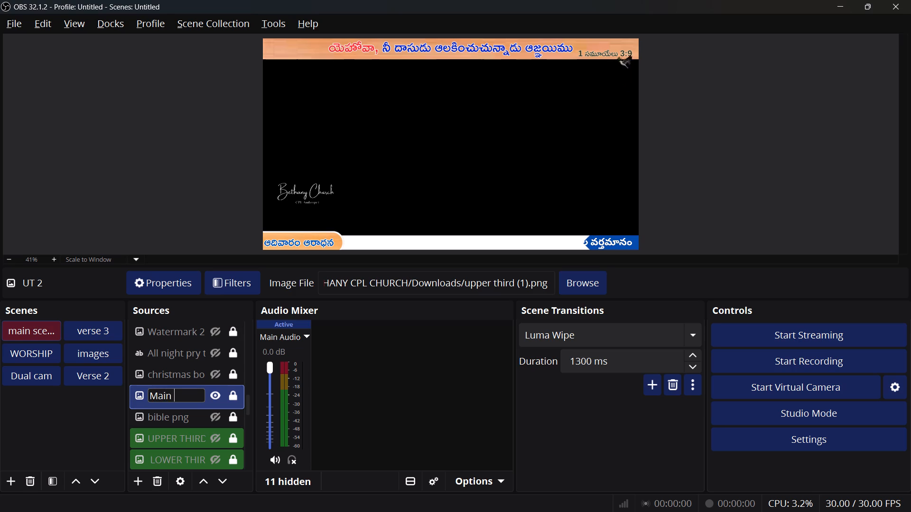
{"action": "type", "text": "UT"}
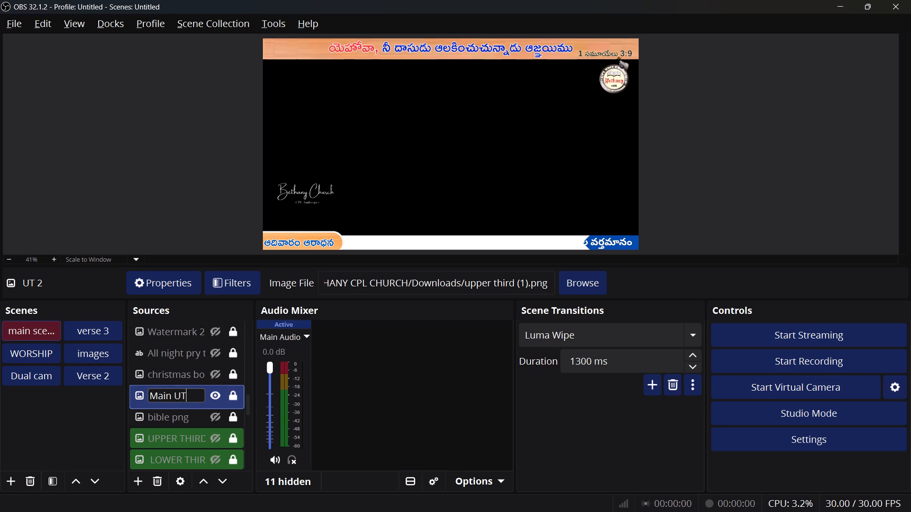
{"action": "left_click", "coordinate": [103, 428]}
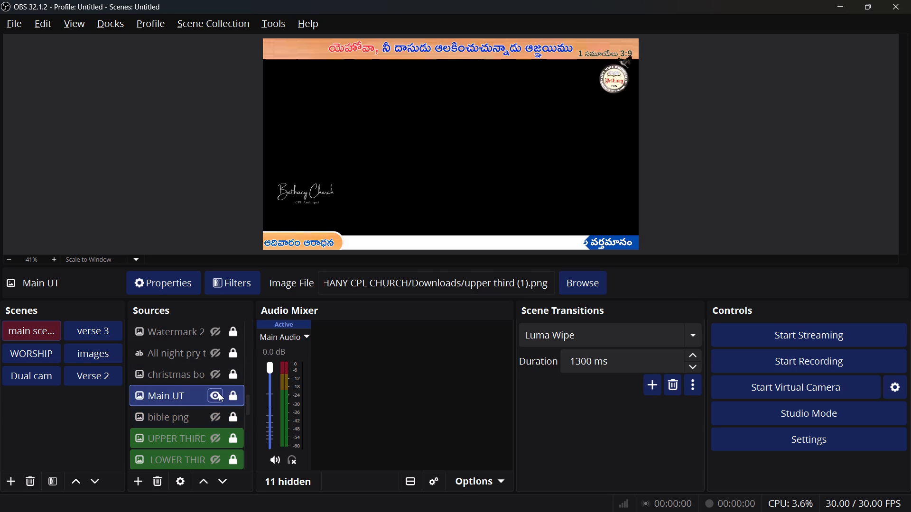
Rename the LT 3 source as Main LT.
{"action": "scroll", "coordinate": [220, 390], "scroll_direction": "down", "scroll_amount": 1}
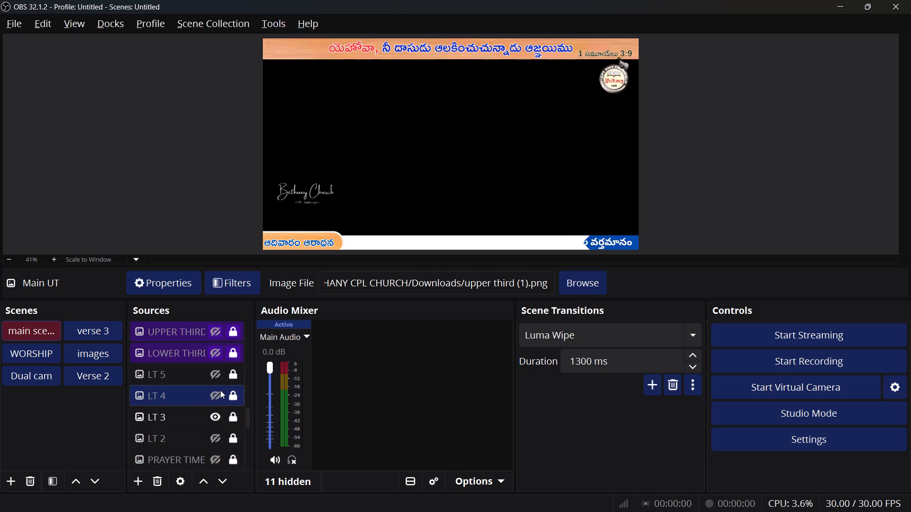
{"action": "scroll", "coordinate": [220, 390], "scroll_direction": "down", "scroll_amount": 1}
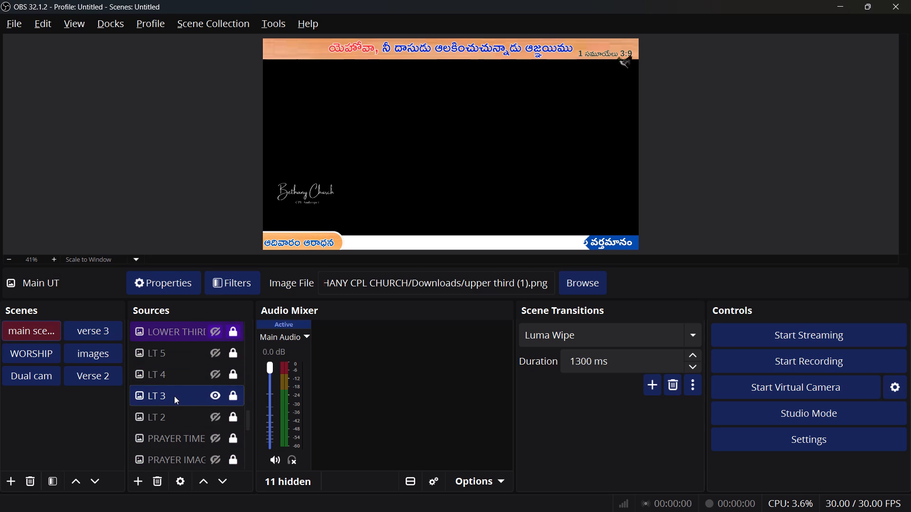
{"action": "left_click", "coordinate": [174, 396]}
{"action": "key", "text": "F2"}
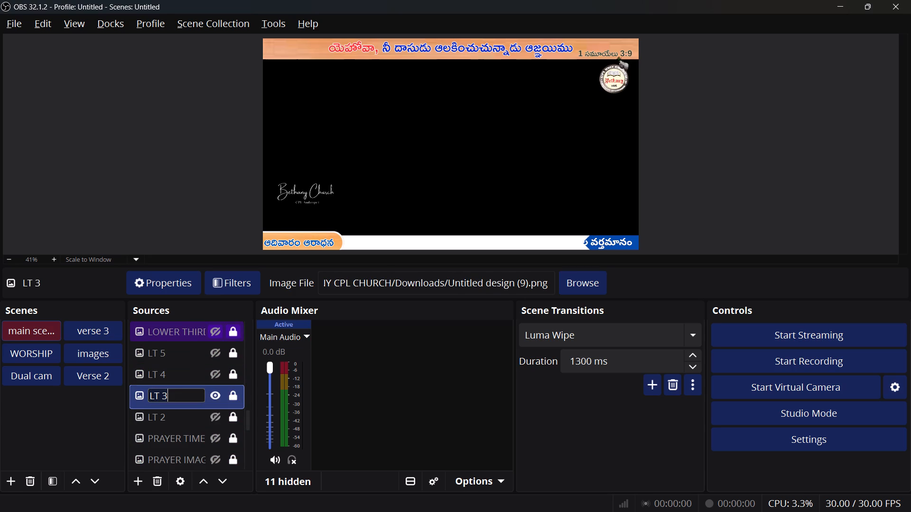
{"action": "key", "text": "BackSpace"}
{"action": "key", "text": "BackSpace"}
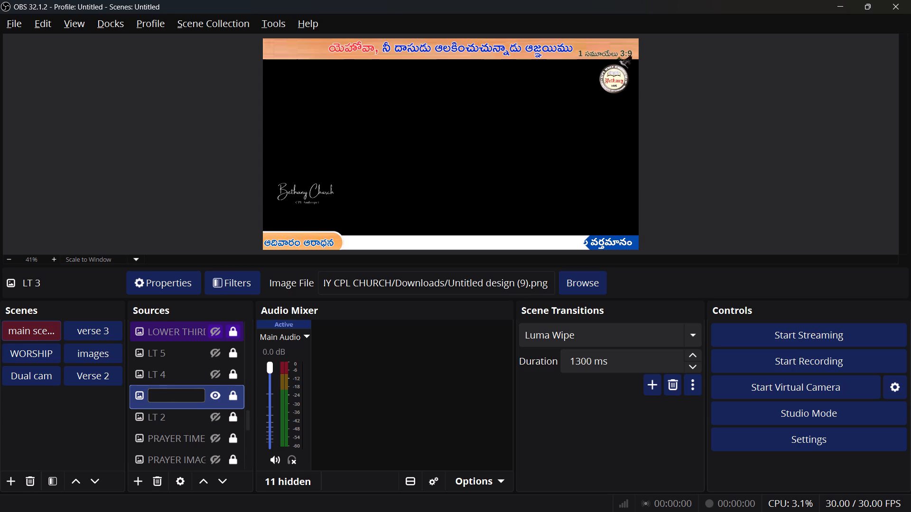
{"action": "type", "text": "ma"}
{"action": "key", "text": "BackSpace"}
{"action": "key", "text": "BackSpace"}
{"action": "key", "text": "BackSpace"}
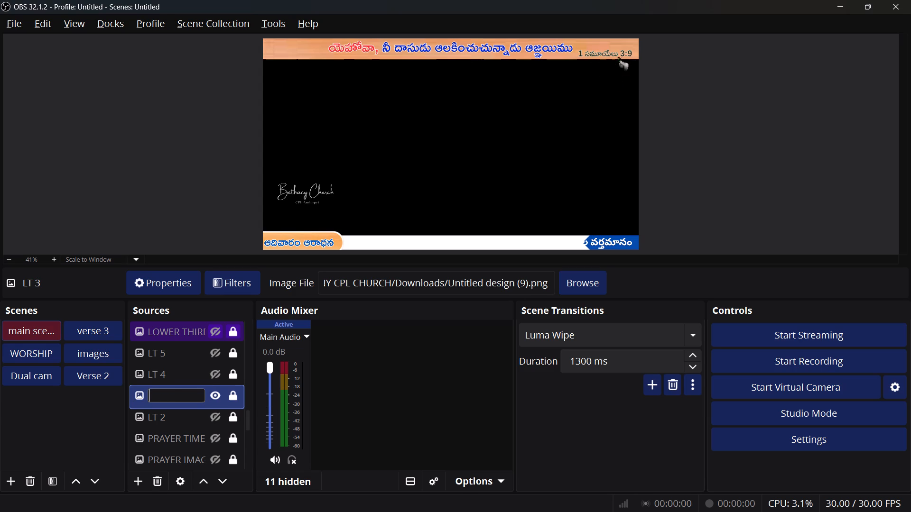
{"action": "type", "text": "Main"}
{"action": "key", "text": "space"}
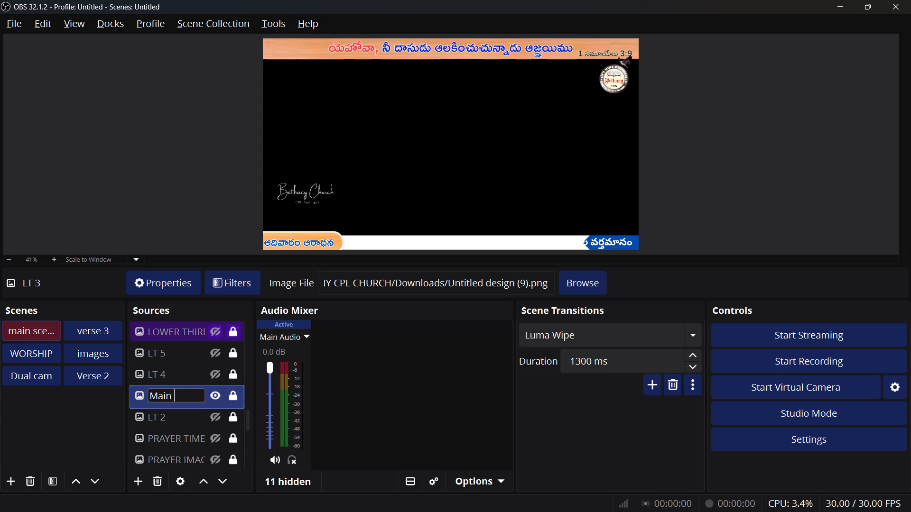
{"action": "type", "text": "LT"}
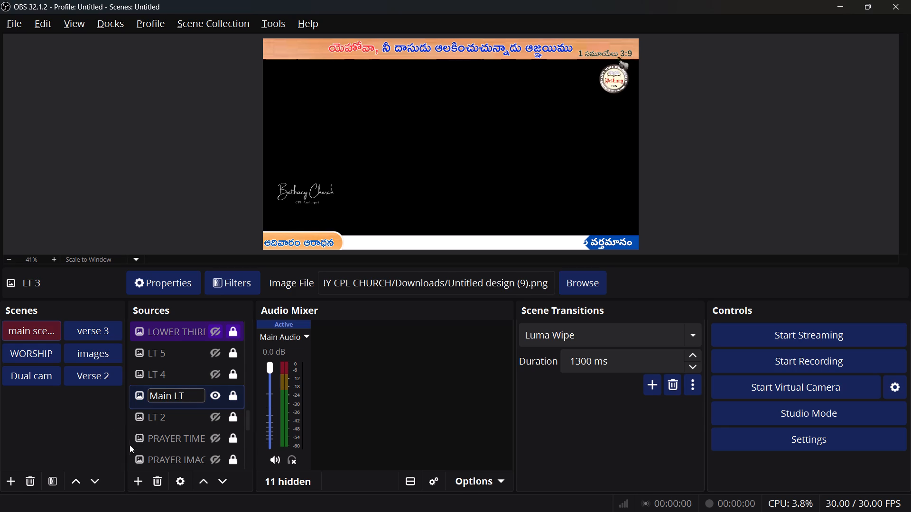
{"action": "left_click", "coordinate": [94, 421]}
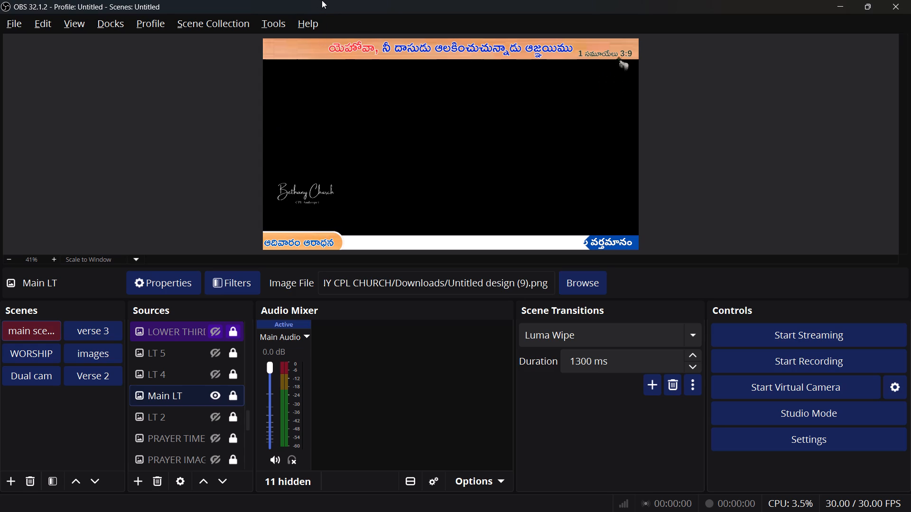
{"action": "left_click", "coordinate": [315, 241]}
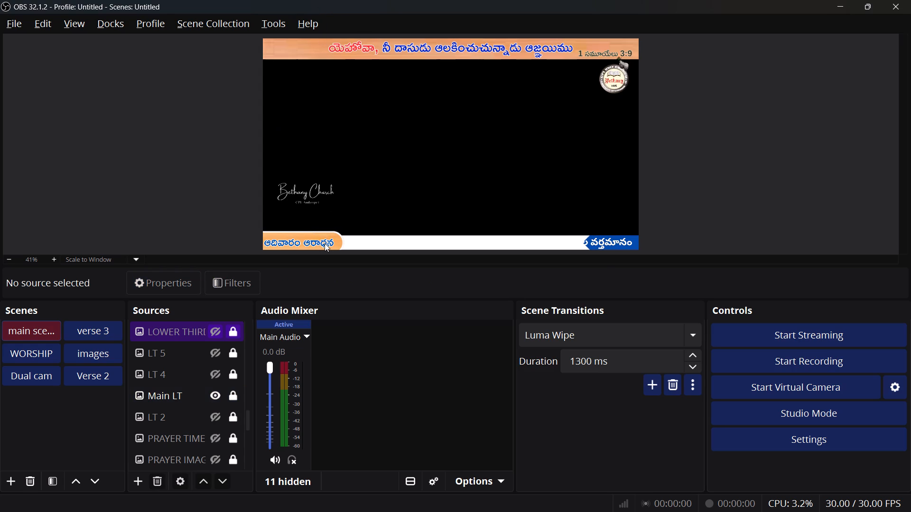
Switch to Canva in Chrome and reopen the upper third design from the recent designs on the home page.
{"action": "key", "text": "alt+Tab"}
{"action": "key", "text": "alt+Tab"}
{"action": "key", "text": "alt+Tab"}
{"action": "key", "text": "alt+Tab"}
{"action": "key", "text": "alt+Tab"}
{"action": "key", "text": "alt+Tab"}
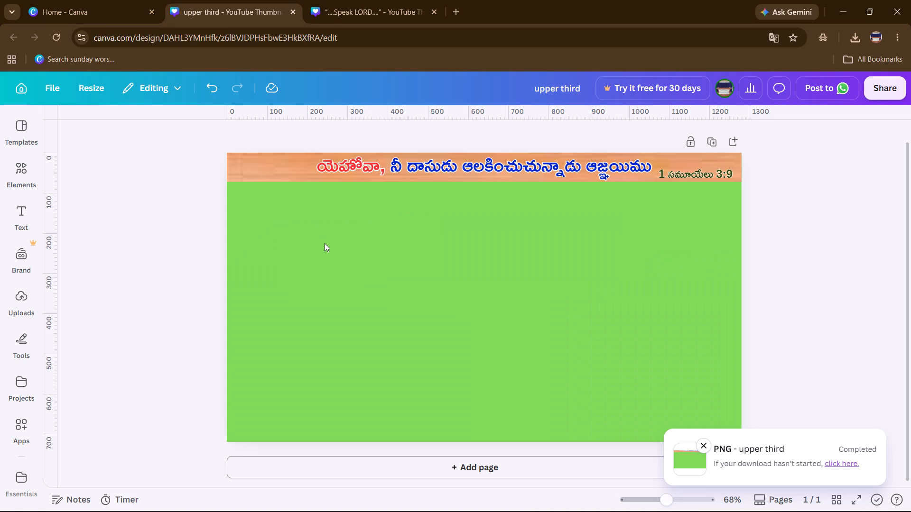
{"action": "left_click", "coordinate": [18, 90]}
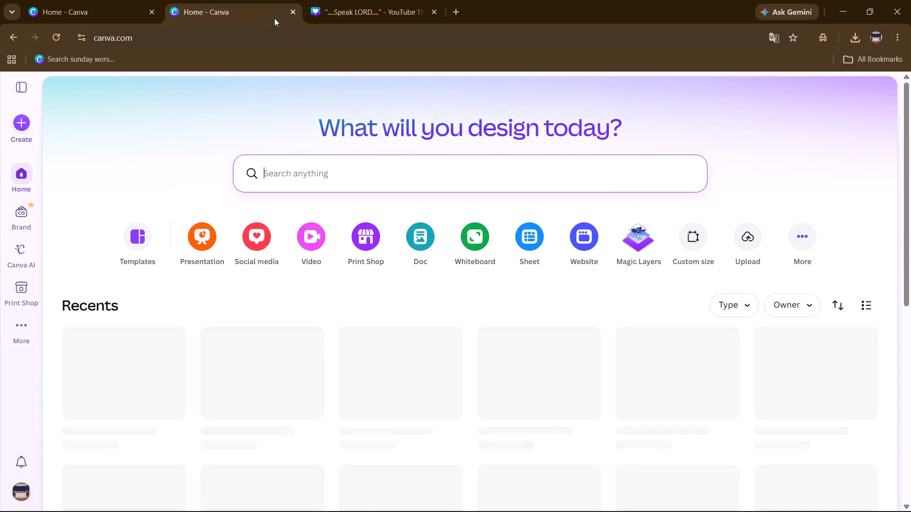
{"action": "left_click", "coordinate": [291, 10]}
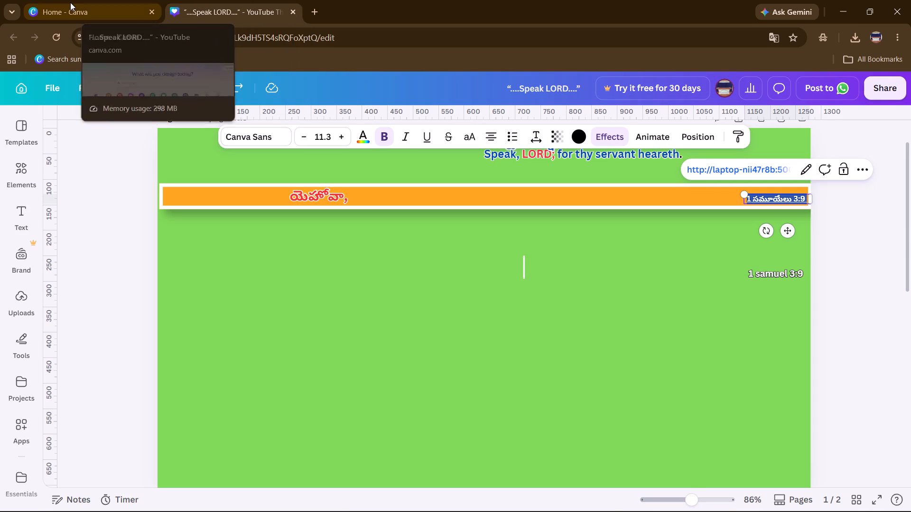
{"action": "left_click", "coordinate": [71, 3]}
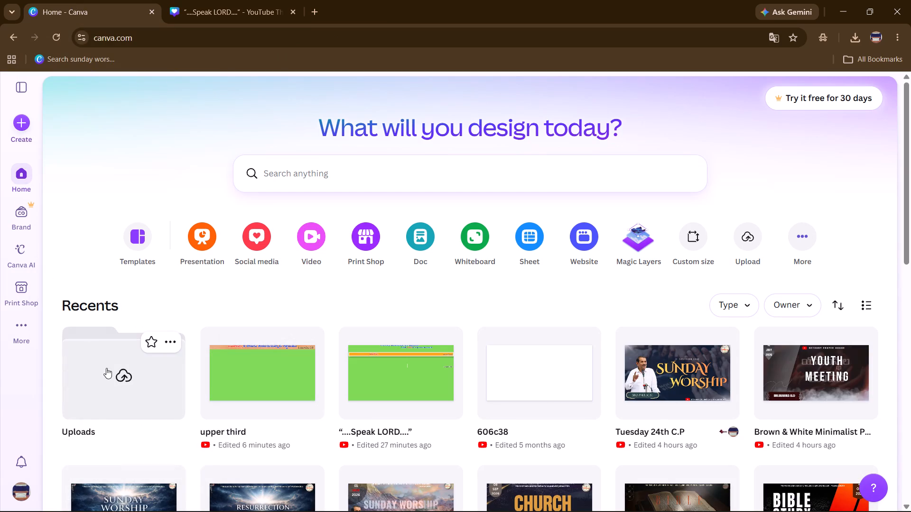
{"action": "left_click", "coordinate": [232, 363]}
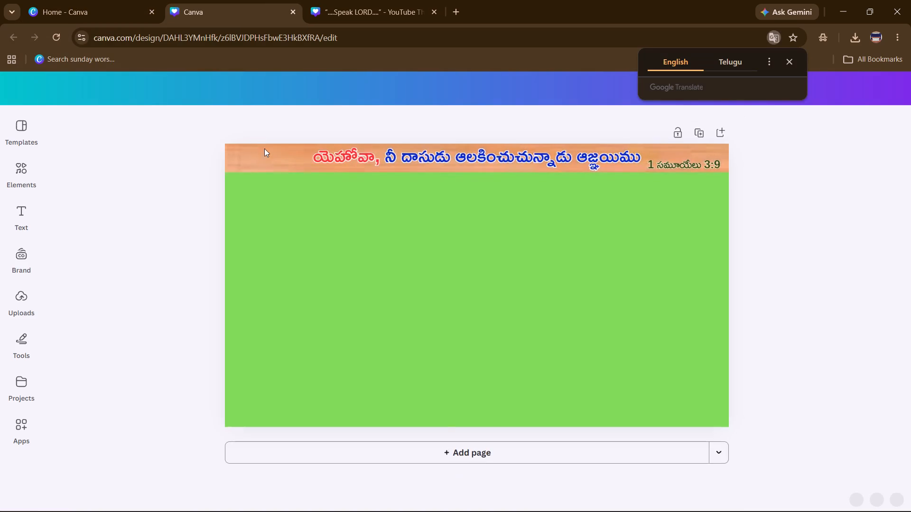
Move the wood-textured banner strip from the top of the page down near its bottom edge.
{"action": "left_click_drag", "start_coordinate": [267, 185], "coordinate": [282, 404]}
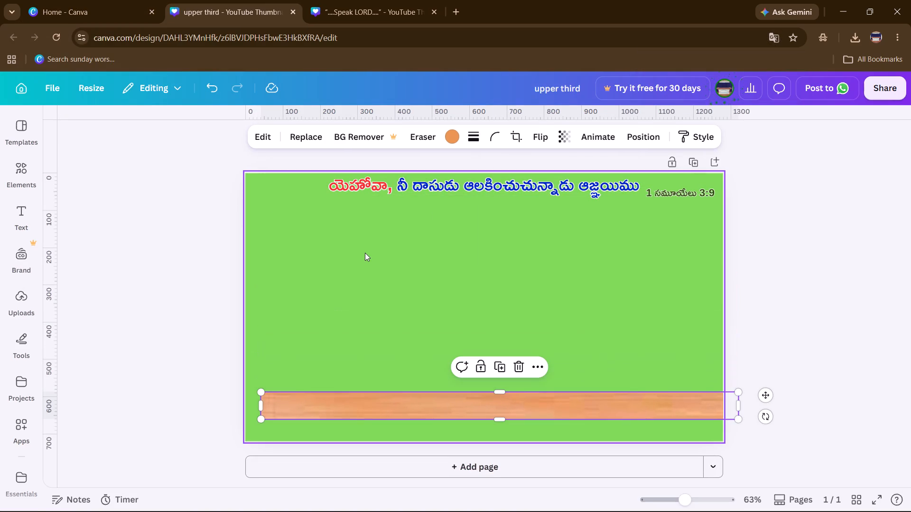
Delete the Telugu verse text and clear the 1 సమూయేలు 3:9 reference text at the top of the page.
{"action": "left_click", "coordinate": [400, 195]}
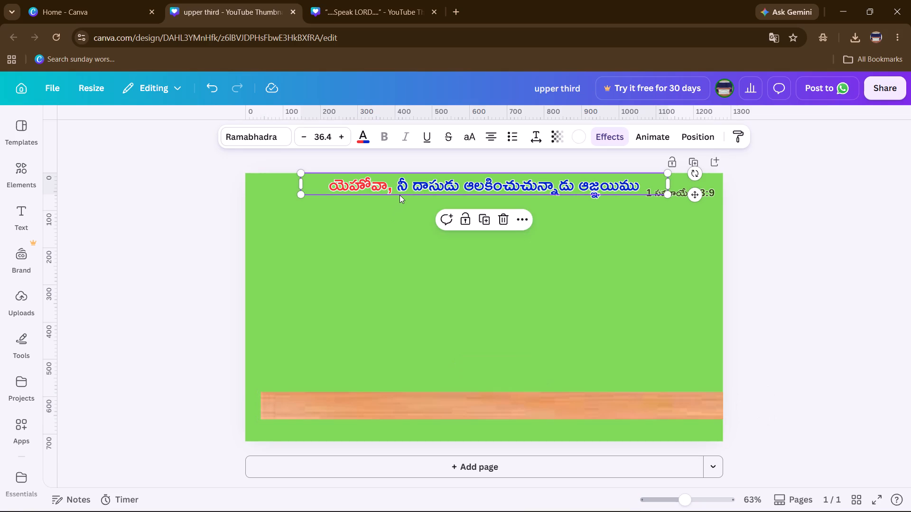
{"action": "key", "text": "Delete"}
{"action": "left_click_drag", "start_coordinate": [400, 195], "coordinate": [696, 200]}
{"action": "left_click", "coordinate": [696, 200]}
{"action": "key", "text": "Delete"}
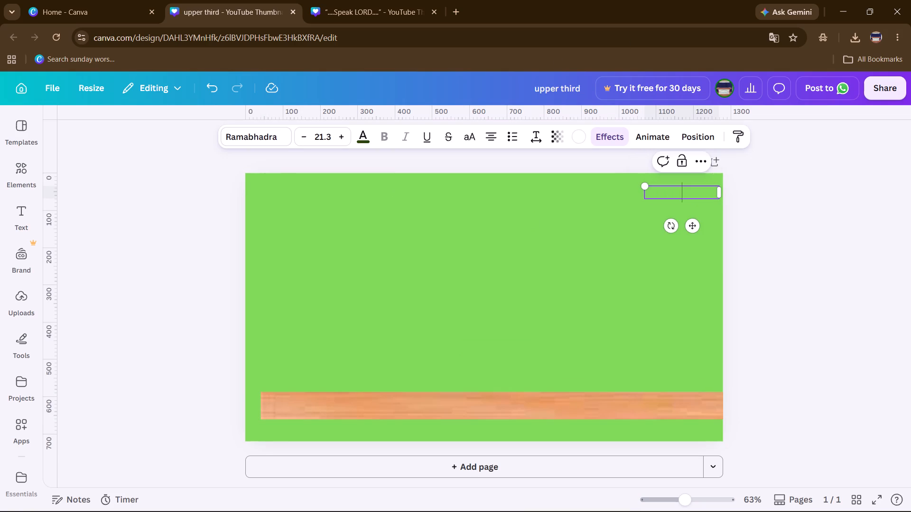
Reposition the wood-textured strip so that it sits flush along the bottom edge of the green page.
{"action": "left_click_drag", "start_coordinate": [513, 400], "coordinate": [489, 418]}
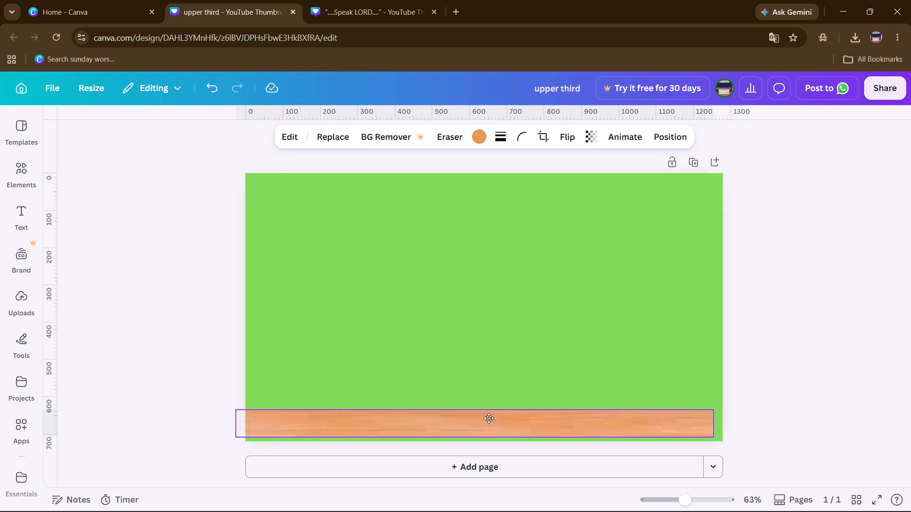
{"action": "left_click_drag", "start_coordinate": [489, 418], "coordinate": [492, 422]}
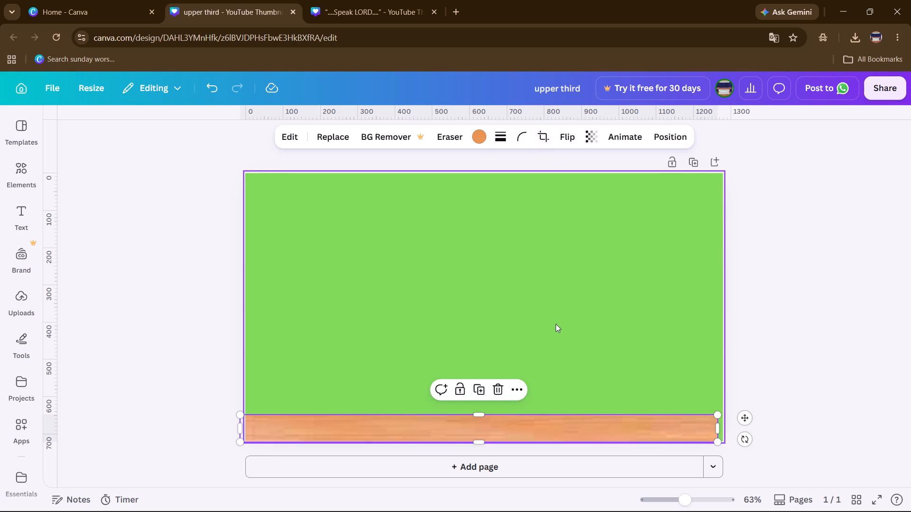
{"action": "left_click_drag", "start_coordinate": [533, 427], "coordinate": [547, 423]}
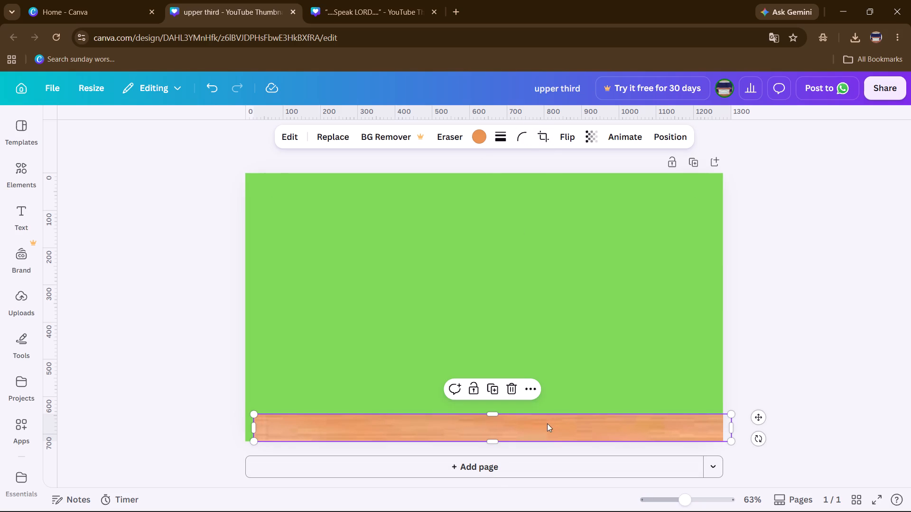
{"action": "scroll", "coordinate": [28, 360], "scroll_direction": "down", "scroll_amount": 1}
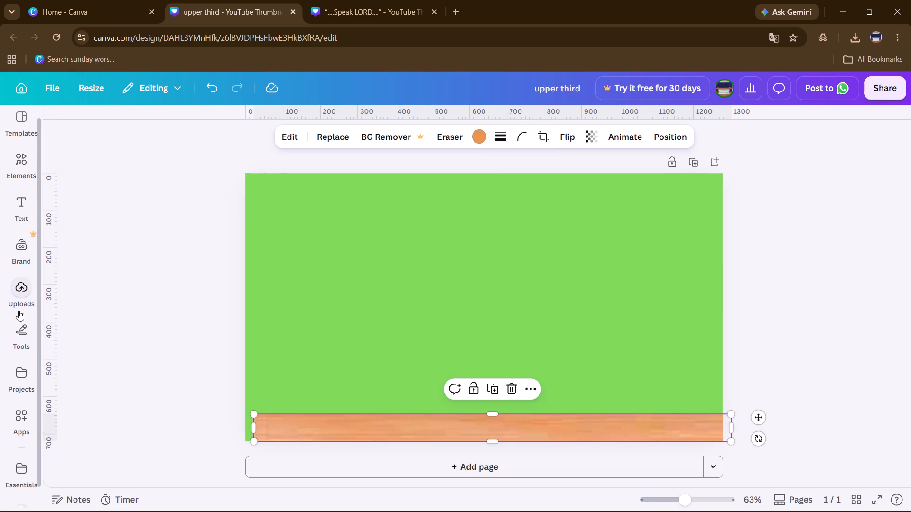
Browse the Shapes, Photos and Graphics categories of the elements library for something usable in the banner.
{"action": "scroll", "coordinate": [19, 311], "scroll_direction": "down", "scroll_amount": 1}
{"action": "left_click", "coordinate": [20, 141]}
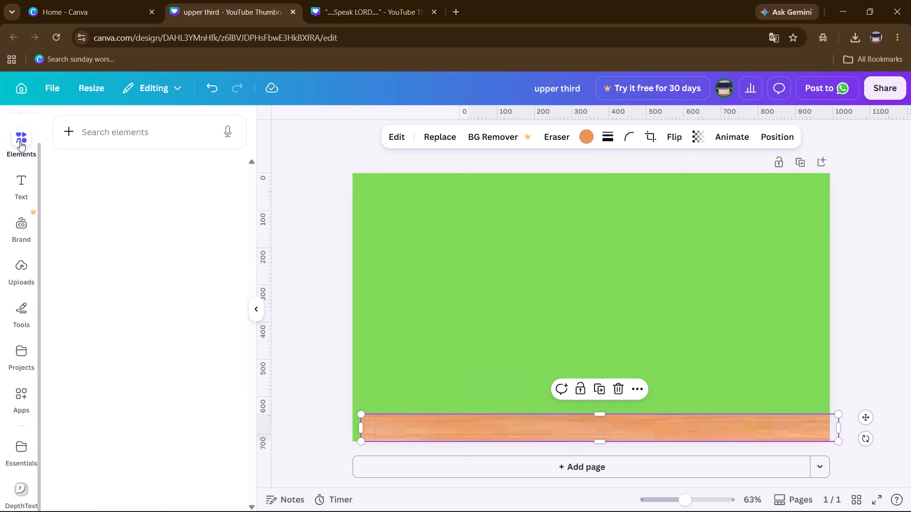
{"action": "scroll", "coordinate": [173, 302], "scroll_direction": "down", "scroll_amount": 4}
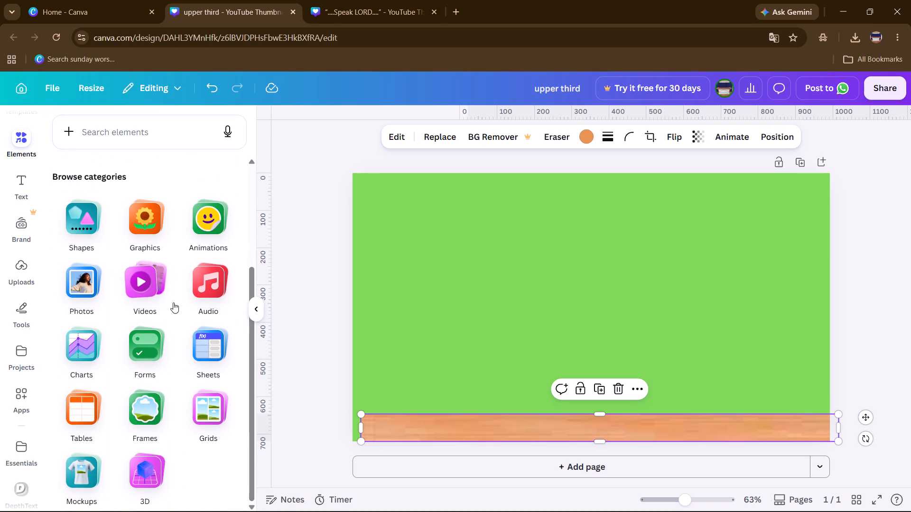
{"action": "scroll", "coordinate": [173, 302], "scroll_direction": "down", "scroll_amount": 1}
{"action": "left_click", "coordinate": [93, 226]}
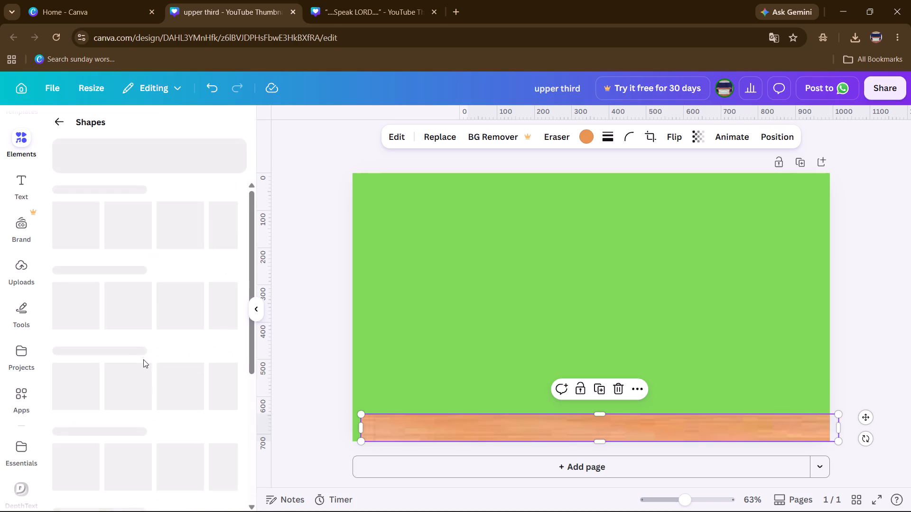
{"action": "left_click", "coordinate": [58, 112]}
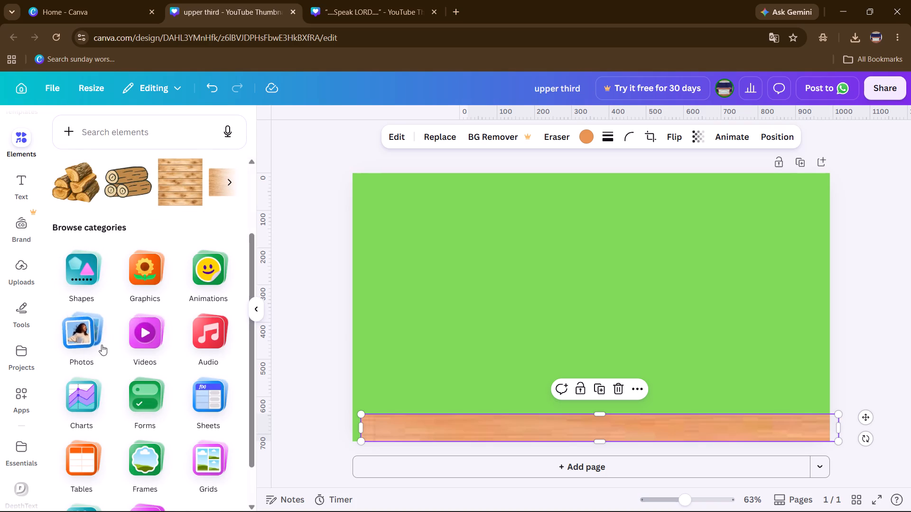
{"action": "left_click", "coordinate": [76, 332]}
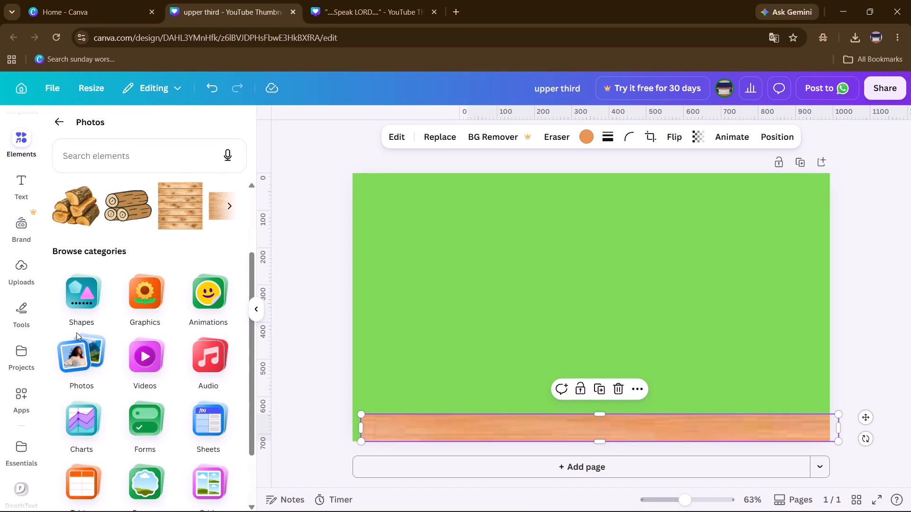
{"action": "scroll", "coordinate": [114, 357], "scroll_direction": "down", "scroll_amount": 5}
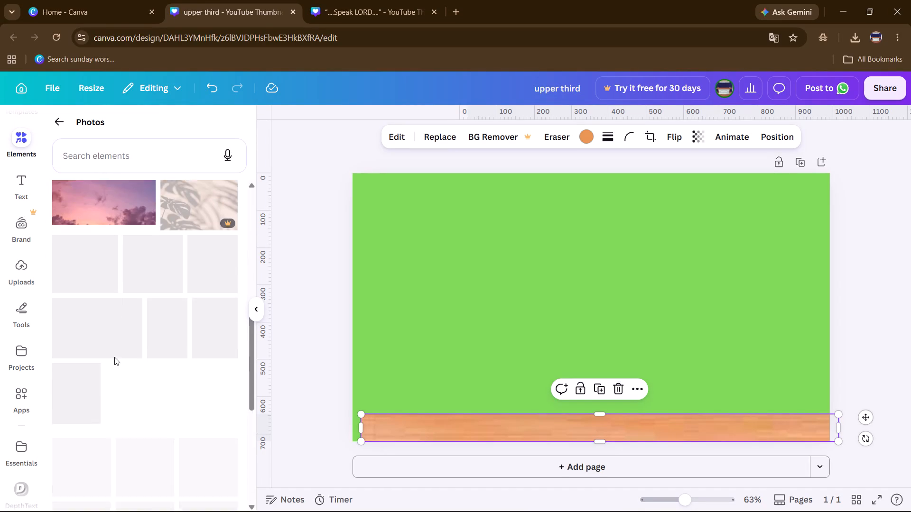
{"action": "left_click_drag", "start_coordinate": [65, 137], "coordinate": [60, 120]}
{"action": "left_click", "coordinate": [60, 120]}
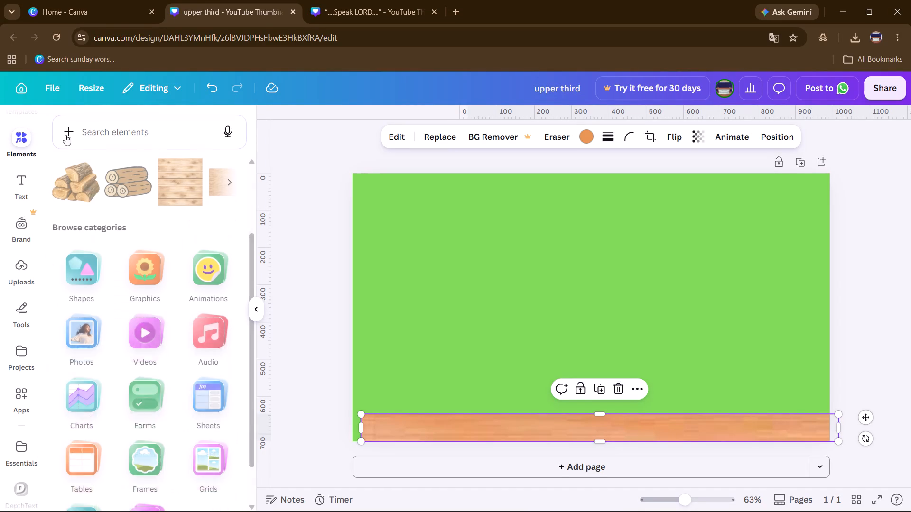
{"action": "scroll", "coordinate": [113, 253], "scroll_direction": "up", "scroll_amount": 4}
{"action": "left_click", "coordinate": [162, 370]}
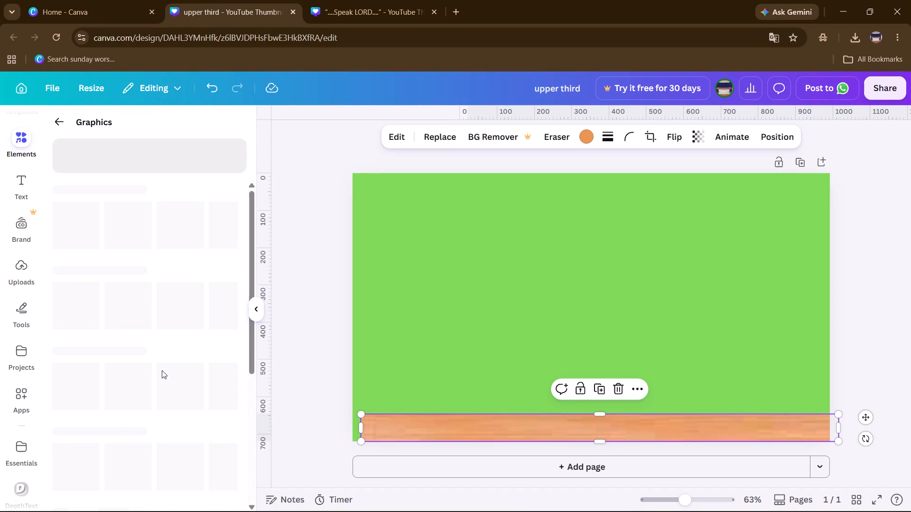
{"action": "scroll", "coordinate": [150, 302], "scroll_direction": "down", "scroll_amount": 4}
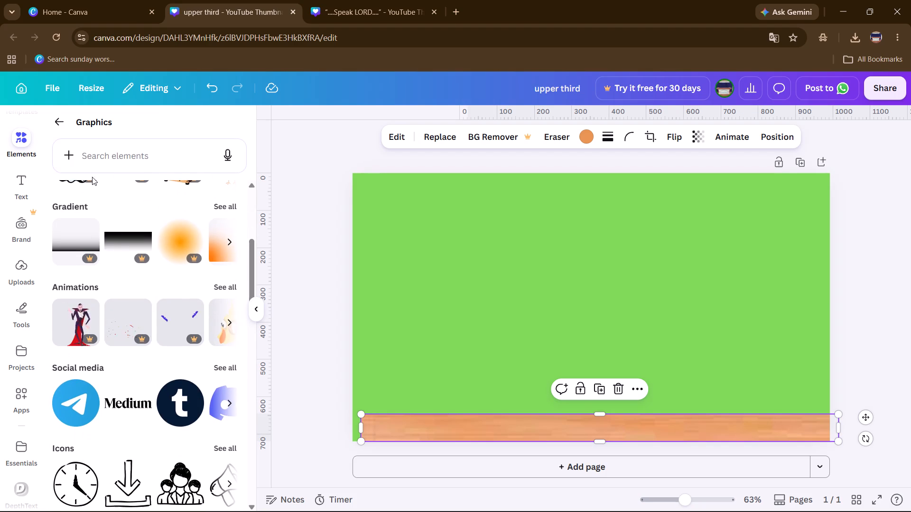
{"action": "left_click", "coordinate": [59, 130]}
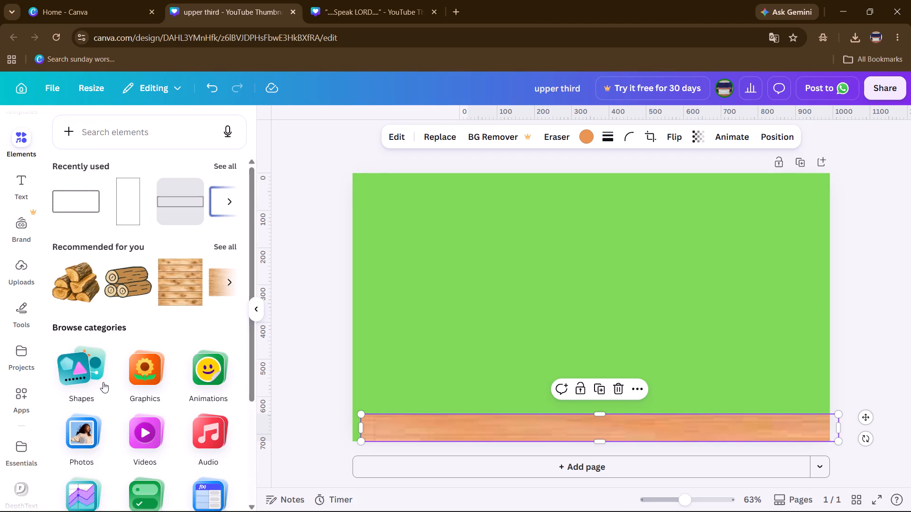
{"action": "scroll", "coordinate": [103, 382], "scroll_direction": "down", "scroll_amount": 4}
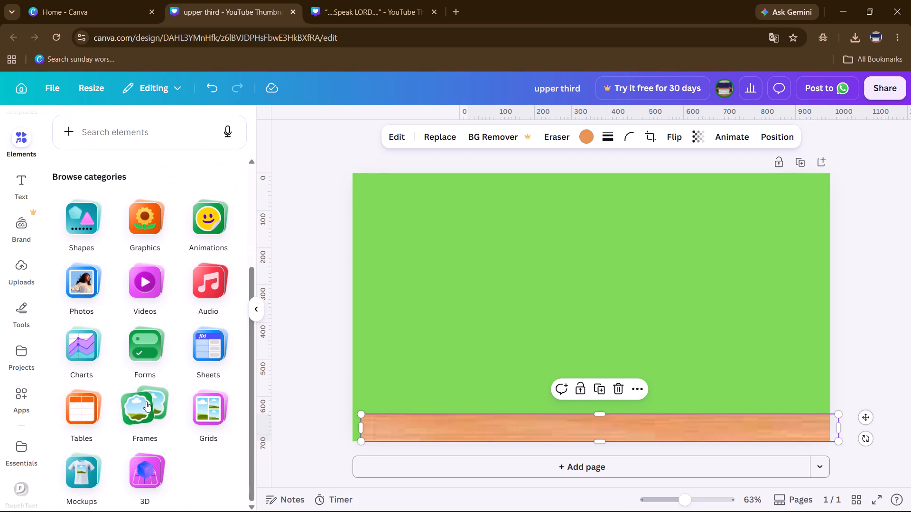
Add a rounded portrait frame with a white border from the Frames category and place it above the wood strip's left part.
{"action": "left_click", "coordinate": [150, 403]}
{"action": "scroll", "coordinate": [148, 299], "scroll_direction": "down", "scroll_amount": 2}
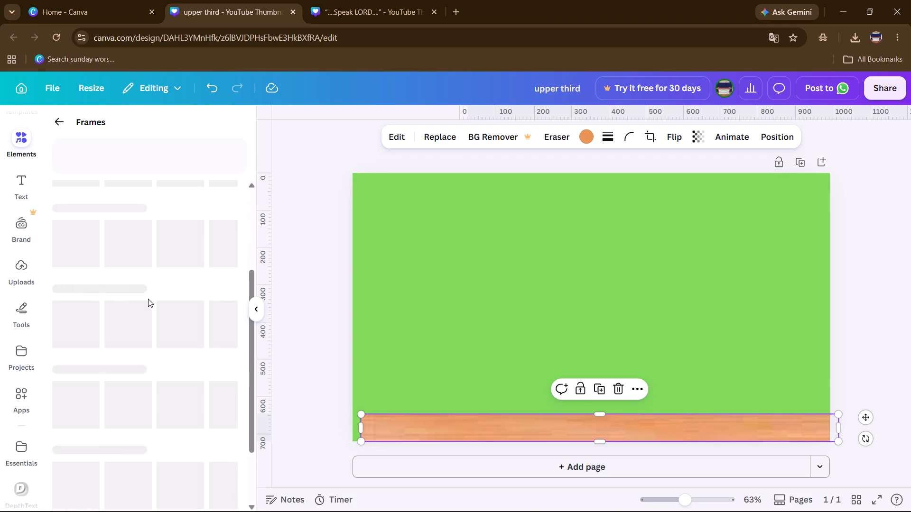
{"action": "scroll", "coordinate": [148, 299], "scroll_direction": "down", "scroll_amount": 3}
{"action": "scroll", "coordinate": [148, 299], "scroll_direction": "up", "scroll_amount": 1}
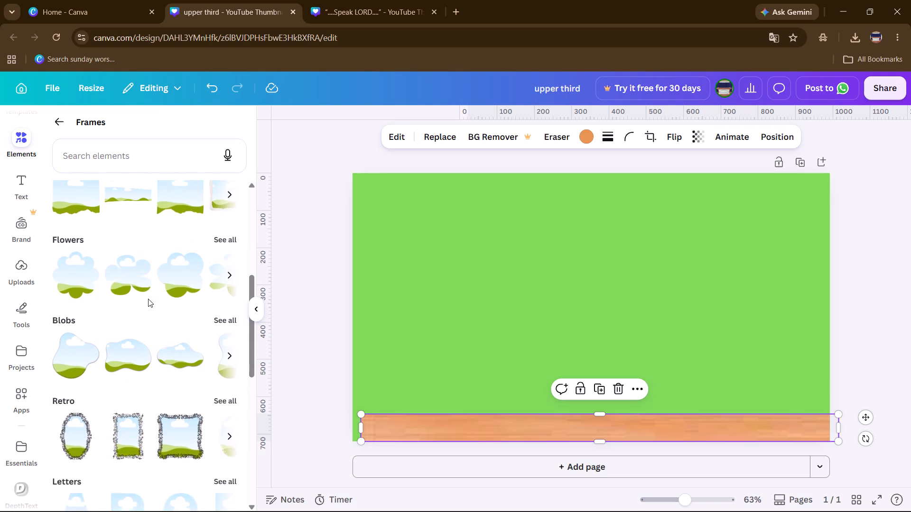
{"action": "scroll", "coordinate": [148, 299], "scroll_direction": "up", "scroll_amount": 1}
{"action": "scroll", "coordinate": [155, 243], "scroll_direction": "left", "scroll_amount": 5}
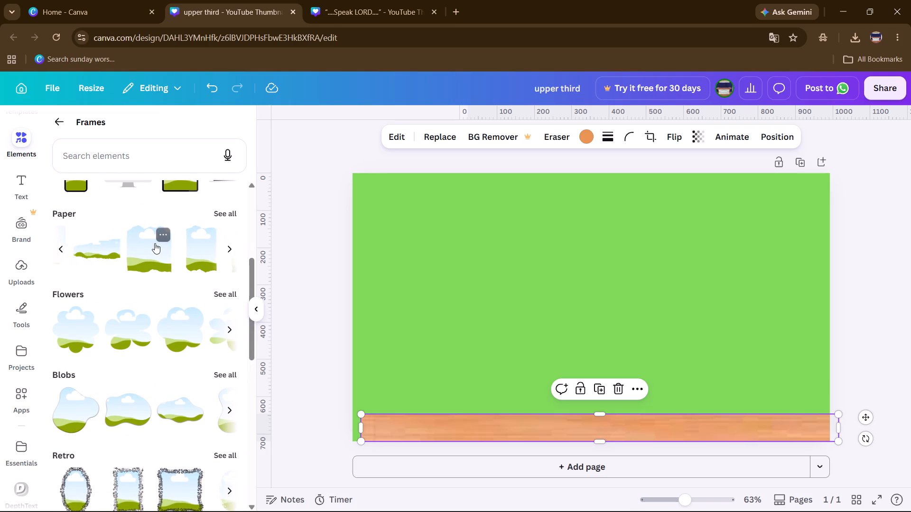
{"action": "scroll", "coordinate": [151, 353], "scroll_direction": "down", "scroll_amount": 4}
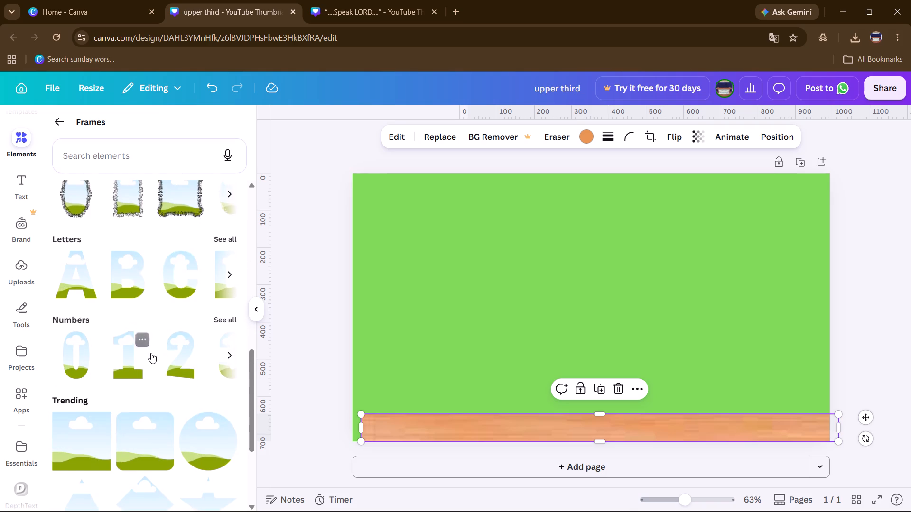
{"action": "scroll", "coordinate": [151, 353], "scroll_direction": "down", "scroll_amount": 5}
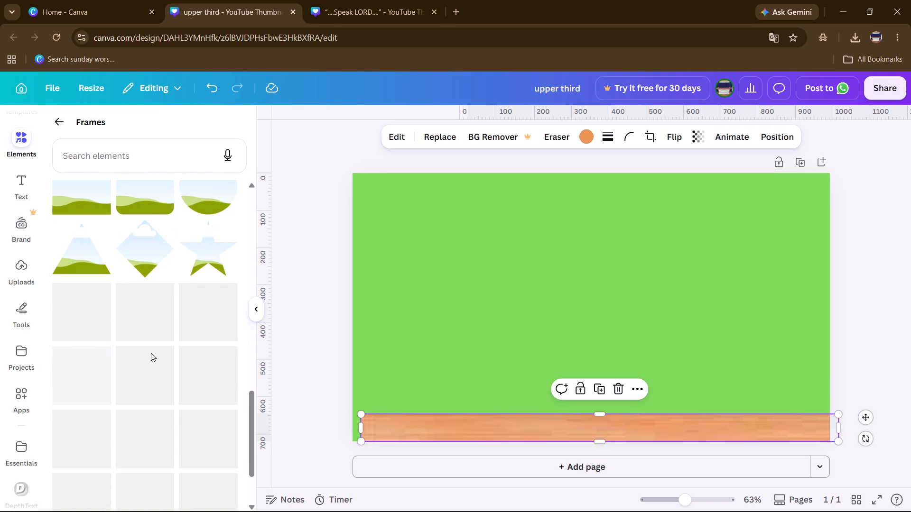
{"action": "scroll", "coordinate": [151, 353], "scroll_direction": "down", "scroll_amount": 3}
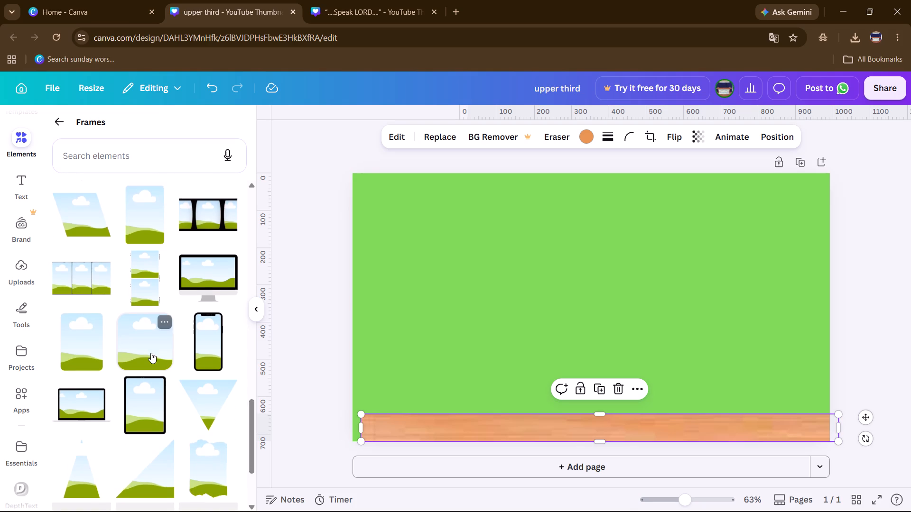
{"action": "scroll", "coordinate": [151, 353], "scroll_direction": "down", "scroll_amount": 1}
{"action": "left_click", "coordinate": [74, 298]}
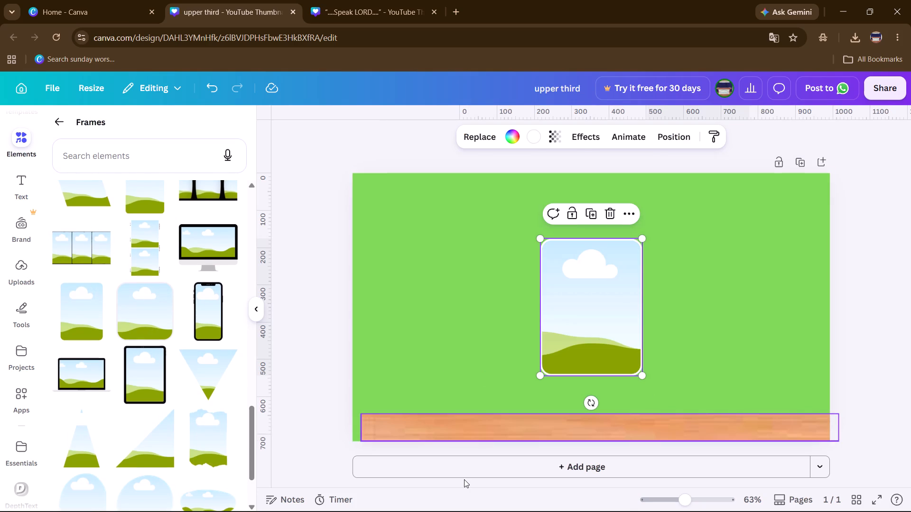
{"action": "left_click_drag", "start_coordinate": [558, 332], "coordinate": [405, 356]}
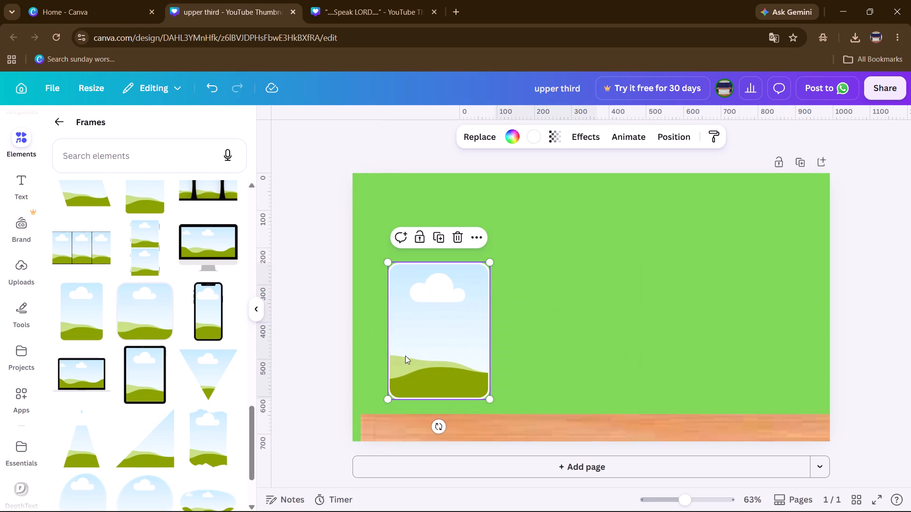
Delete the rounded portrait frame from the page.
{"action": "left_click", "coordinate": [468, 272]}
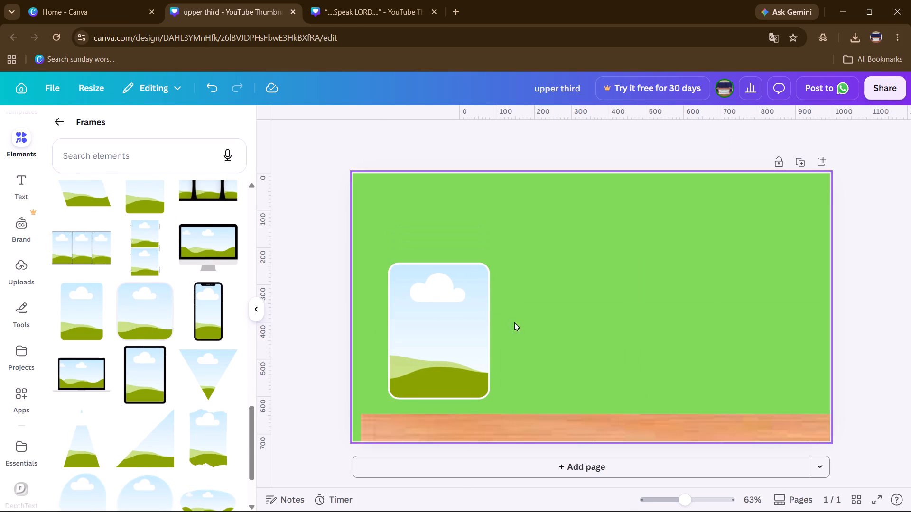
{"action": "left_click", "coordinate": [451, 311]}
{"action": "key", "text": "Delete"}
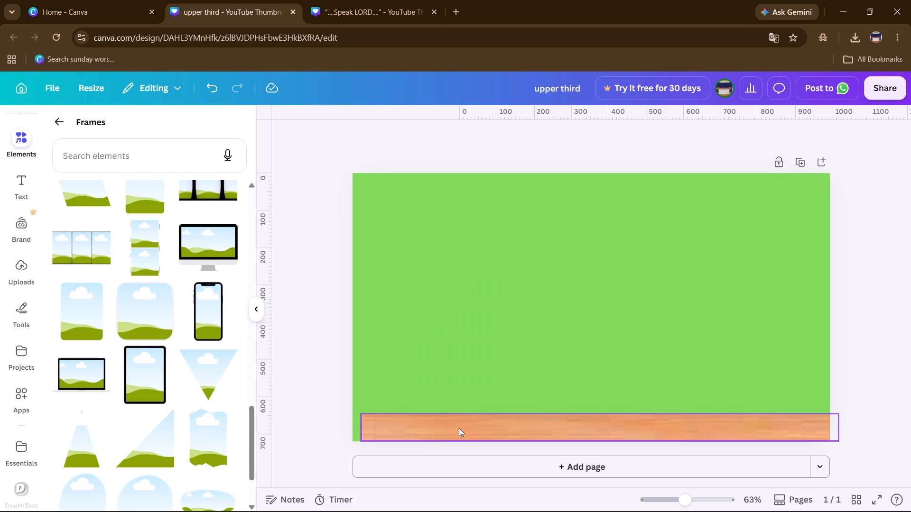
Shift the wood strip slightly left along the page's bottom edge and set its corner rounding to 100.
{"action": "left_click", "coordinate": [459, 428]}
{"action": "left_click_drag", "start_coordinate": [454, 427], "coordinate": [428, 425]}
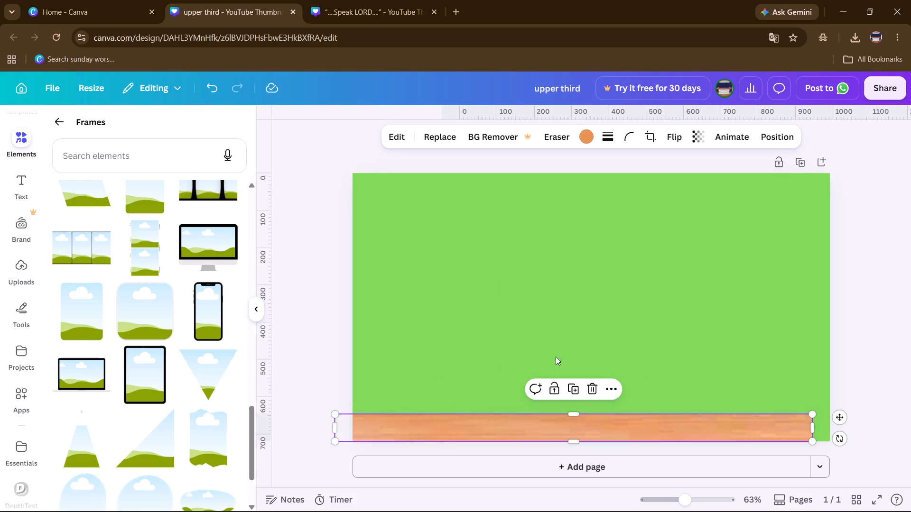
{"action": "left_click", "coordinate": [631, 138]}
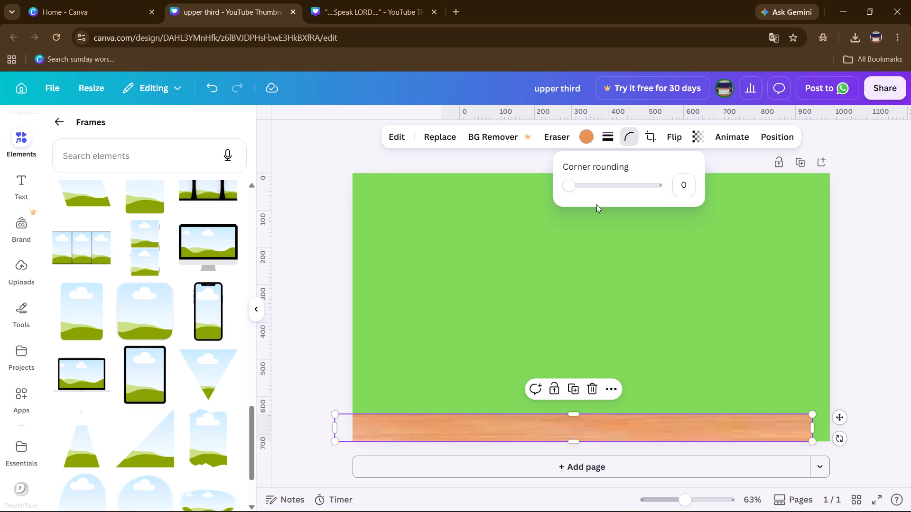
{"action": "left_click_drag", "start_coordinate": [575, 186], "coordinate": [771, 165]}
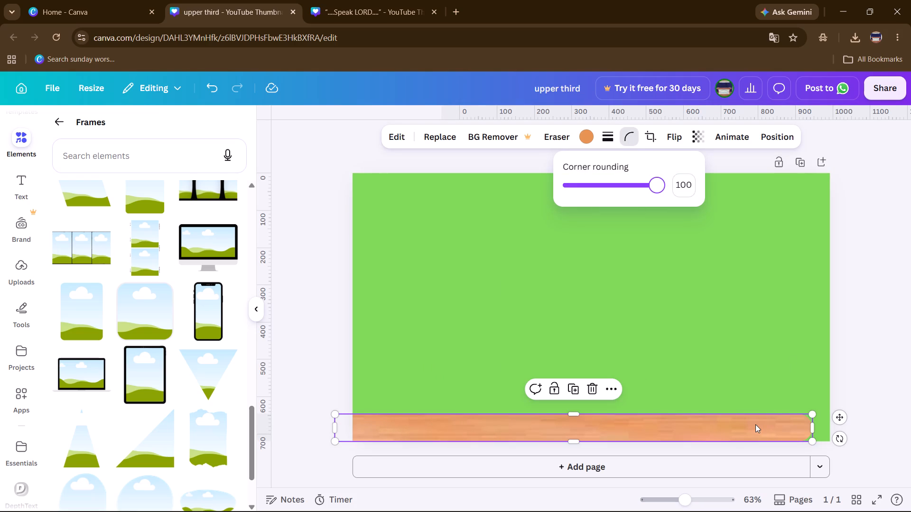
{"action": "left_click", "coordinate": [649, 379]}
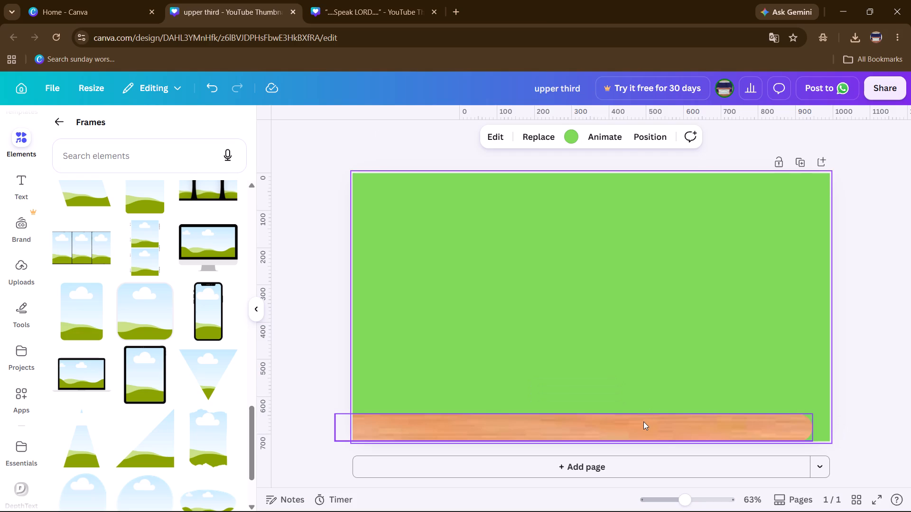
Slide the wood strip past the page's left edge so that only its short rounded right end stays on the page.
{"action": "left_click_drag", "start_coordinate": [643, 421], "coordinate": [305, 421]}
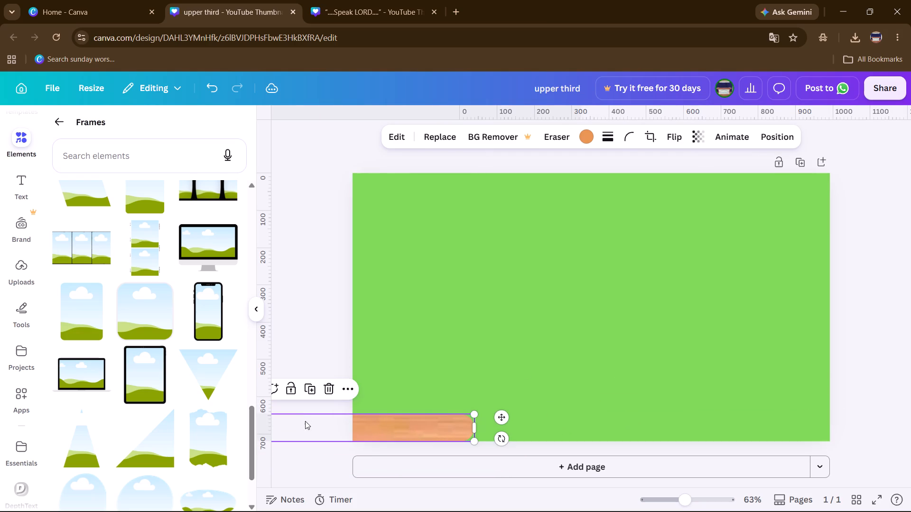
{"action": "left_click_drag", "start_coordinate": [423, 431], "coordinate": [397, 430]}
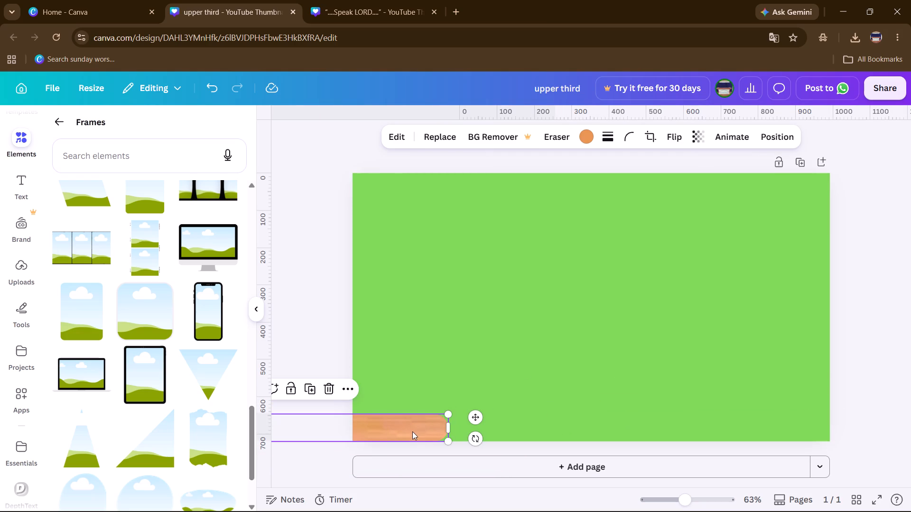
Bring the wood strip back onto the page and shorten it from both ends to a pill about 293 px long.
{"action": "left_click_drag", "start_coordinate": [411, 430], "coordinate": [813, 259]}
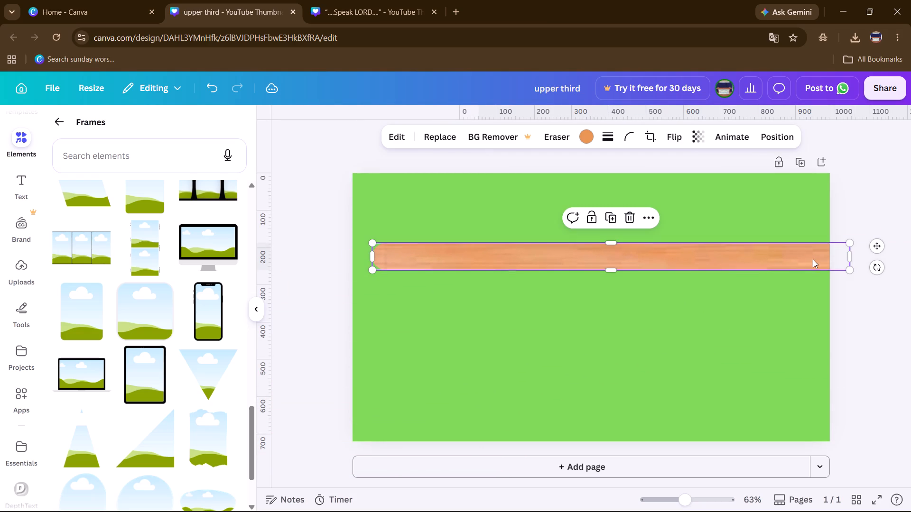
{"action": "left_click_drag", "start_coordinate": [376, 255], "coordinate": [730, 239]}
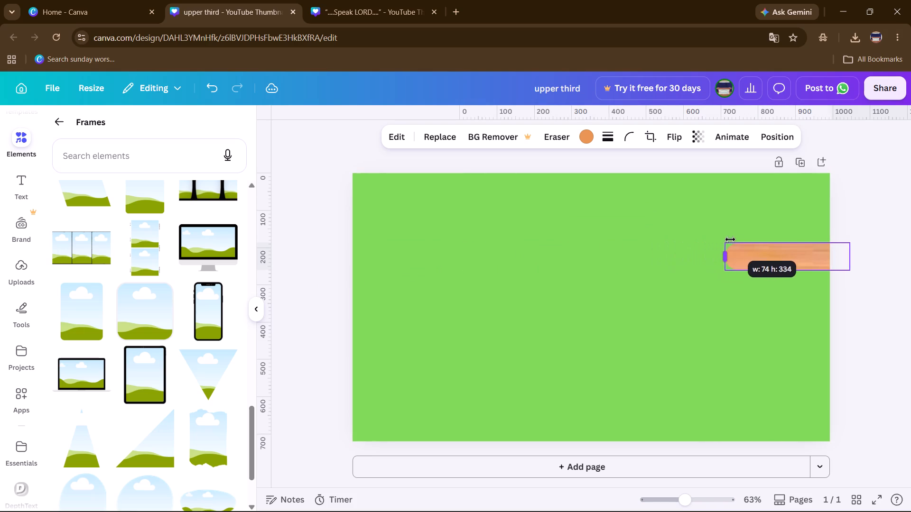
{"action": "left_click_drag", "start_coordinate": [730, 239], "coordinate": [736, 238]}
{"action": "left_click_drag", "start_coordinate": [786, 257], "coordinate": [694, 275]}
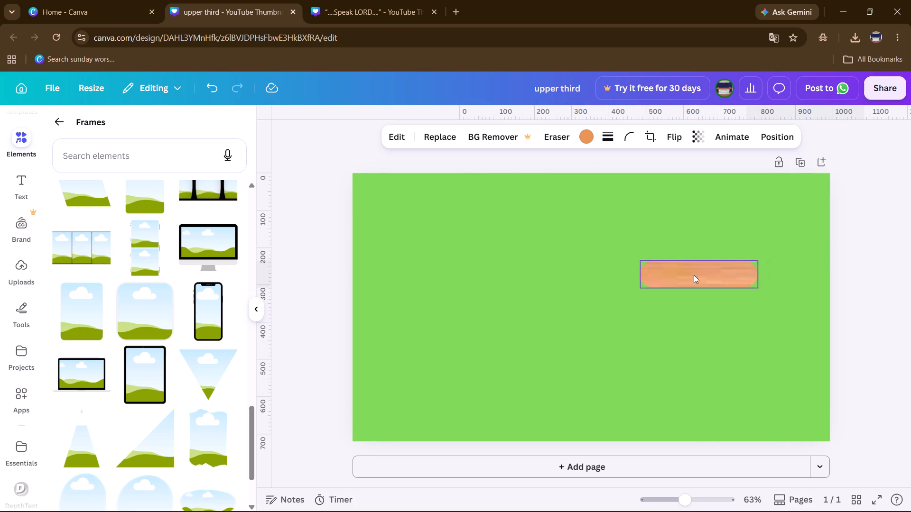
{"action": "left_click_drag", "start_coordinate": [761, 275], "coordinate": [752, 275]}
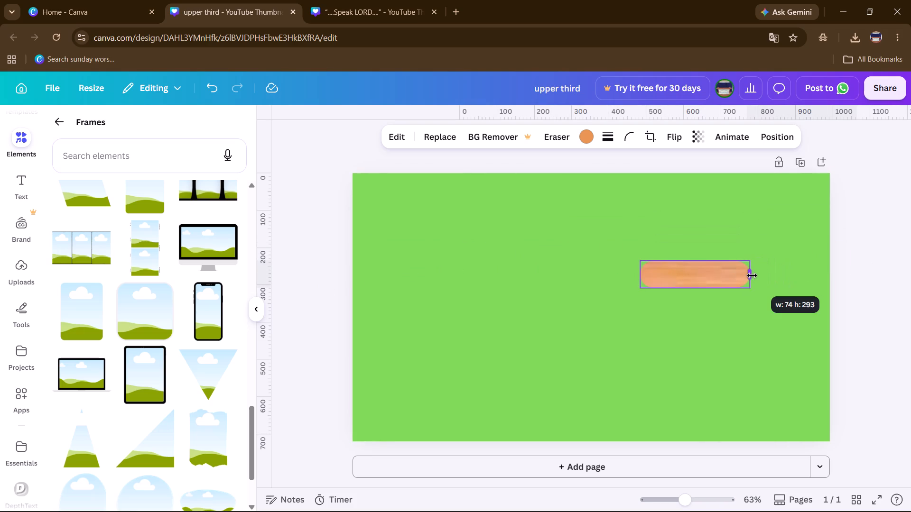
{"action": "left_click_drag", "start_coordinate": [752, 275], "coordinate": [751, 275]}
Place the shortened wood pill in the bottom-left corner of the green page, against both edges.
{"action": "left_click_drag", "start_coordinate": [711, 268], "coordinate": [441, 422]}
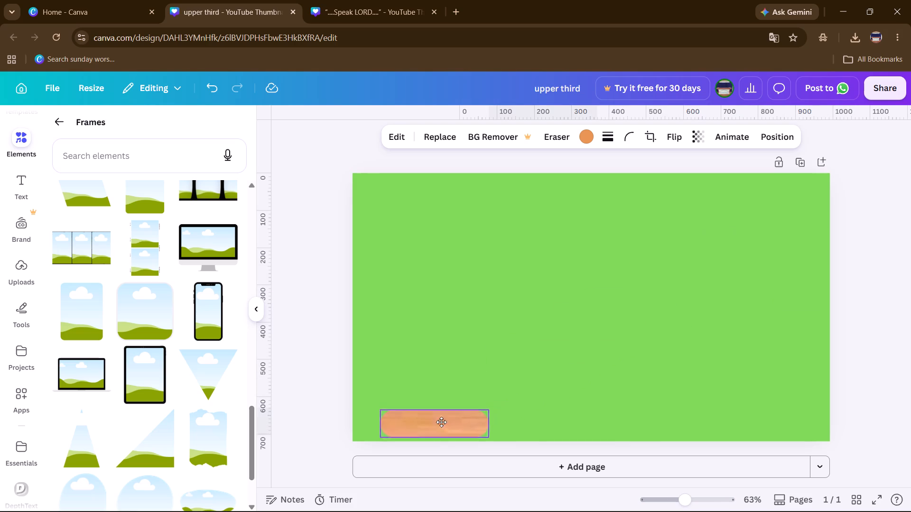
{"action": "left_click_drag", "start_coordinate": [441, 422], "coordinate": [424, 427]}
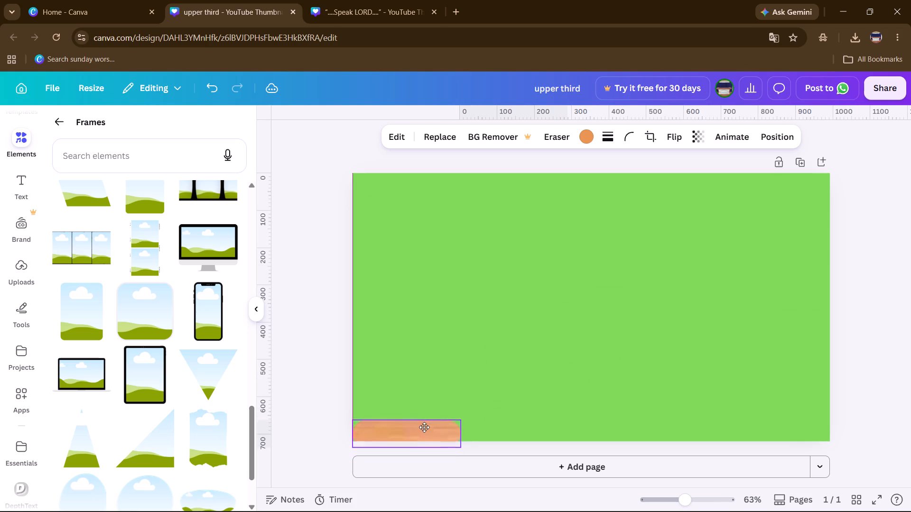
{"action": "left_click_drag", "start_coordinate": [424, 427], "coordinate": [424, 424]}
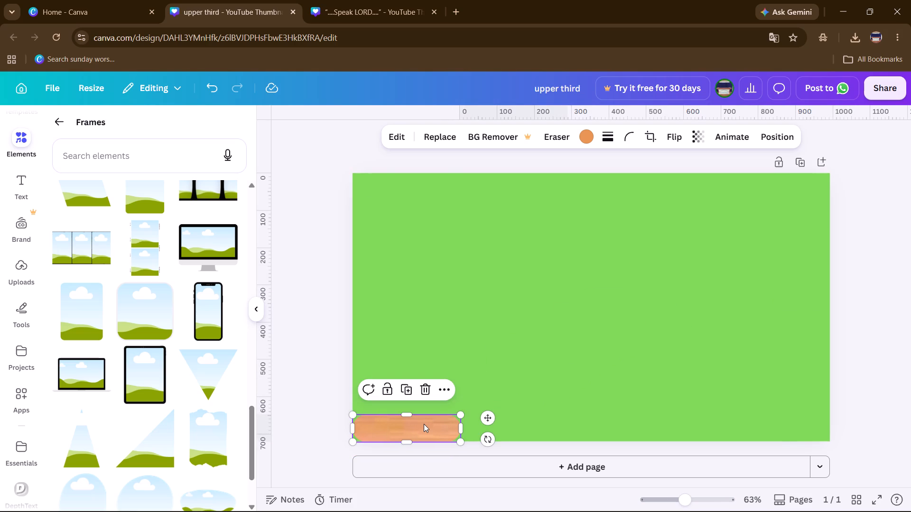
Nudge the wood pill slightly past the page's left edge so its rounded left end is cut off.
{"action": "key", "text": "Left"}
{"action": "key", "text": "Left"}
{"action": "key", "text": "Left"}
{"action": "key", "text": "Left"}
{"action": "key", "text": "Left"}
{"action": "key", "text": "Left"}
{"action": "key", "text": "Left"}
{"action": "key", "text": "Left"}
{"action": "key", "text": "Left"}
{"action": "key", "text": "Left"}
{"action": "key", "text": "Left"}
{"action": "key", "text": "Left"}
{"action": "key", "text": "Left"}
{"action": "key", "text": "Left"}
{"action": "key", "text": "Left"}
{"action": "key", "text": "Left"}
{"action": "key", "text": "Left"}
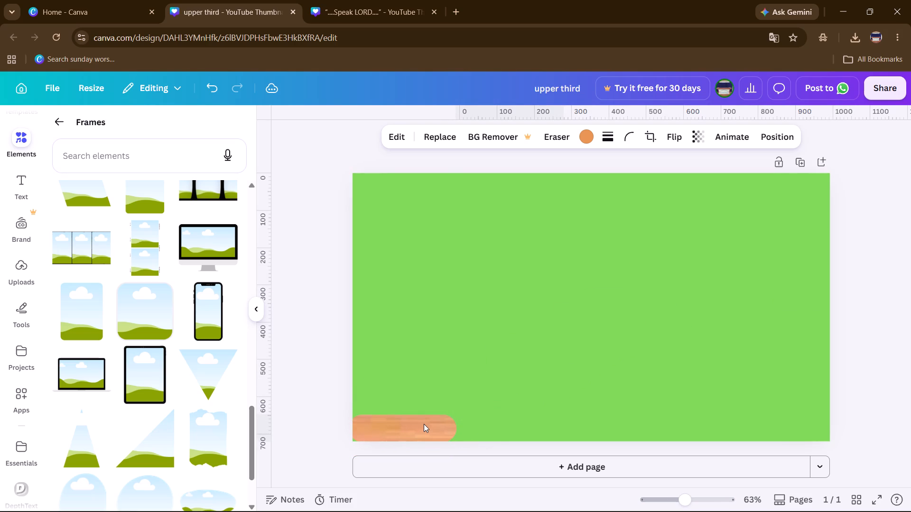
{"action": "key", "text": "Left"}
Nudge the wood pill down slightly past the page's bottom edge, trimming its lower rounded corner.
{"action": "key", "text": "Down"}
{"action": "key", "text": "Down"}
{"action": "key", "text": "Down"}
{"action": "key", "text": "Down"}
{"action": "key", "text": "Down"}
{"action": "key", "text": "Down"}
{"action": "key", "text": "Down"}
{"action": "key", "text": "Down"}
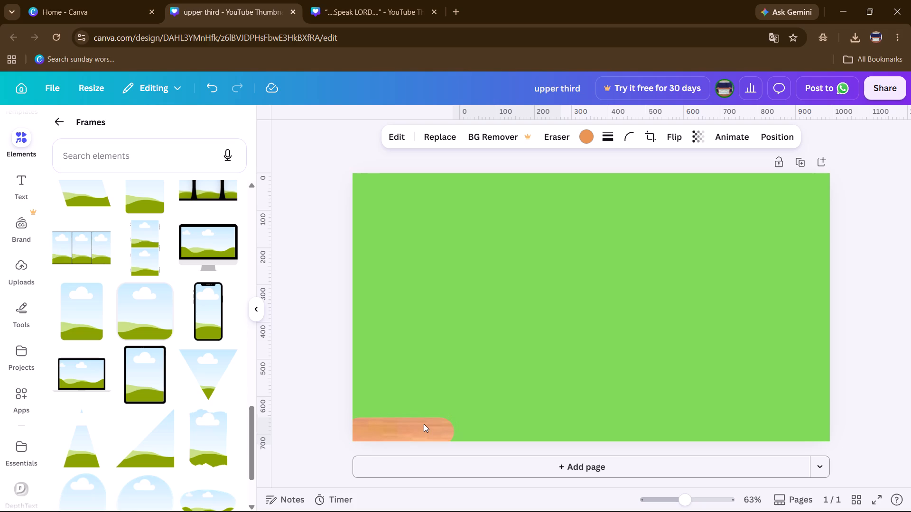
{"action": "key", "text": "Down"}
{"action": "key", "text": "Down"}
{"action": "key", "text": "Down"}
{"action": "key", "text": "Down"}
{"action": "key", "text": "Down"}
{"action": "key", "text": "Down"}
{"action": "key", "text": "Down"}
{"action": "key", "text": "Down"}
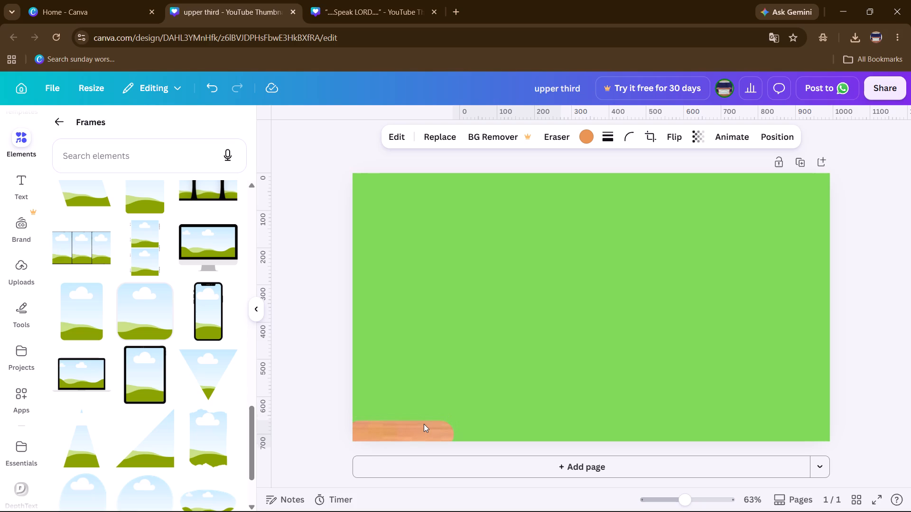
{"action": "key", "text": "Up"}
{"action": "key", "text": "Up"}
{"action": "key", "text": "Up"}
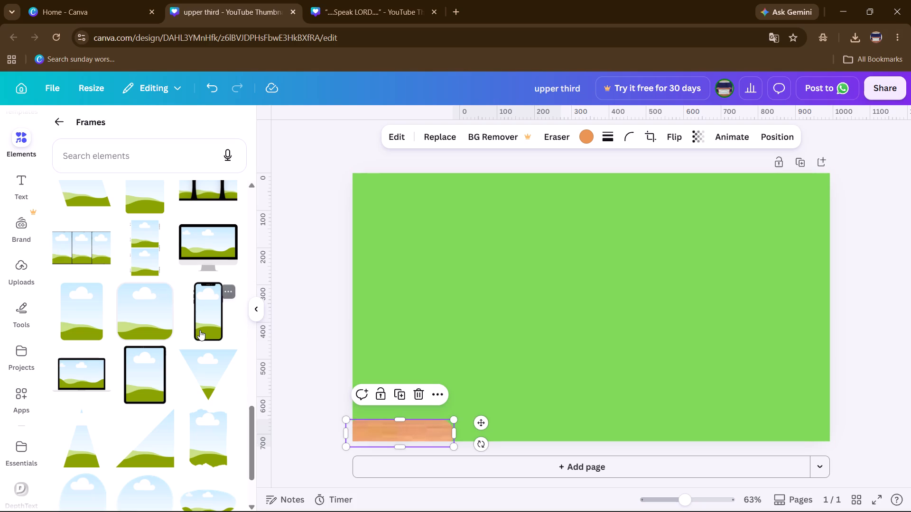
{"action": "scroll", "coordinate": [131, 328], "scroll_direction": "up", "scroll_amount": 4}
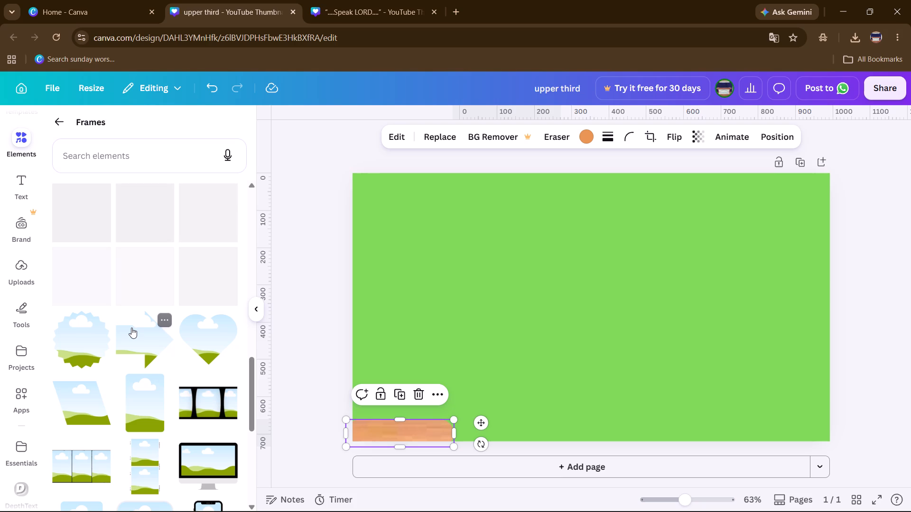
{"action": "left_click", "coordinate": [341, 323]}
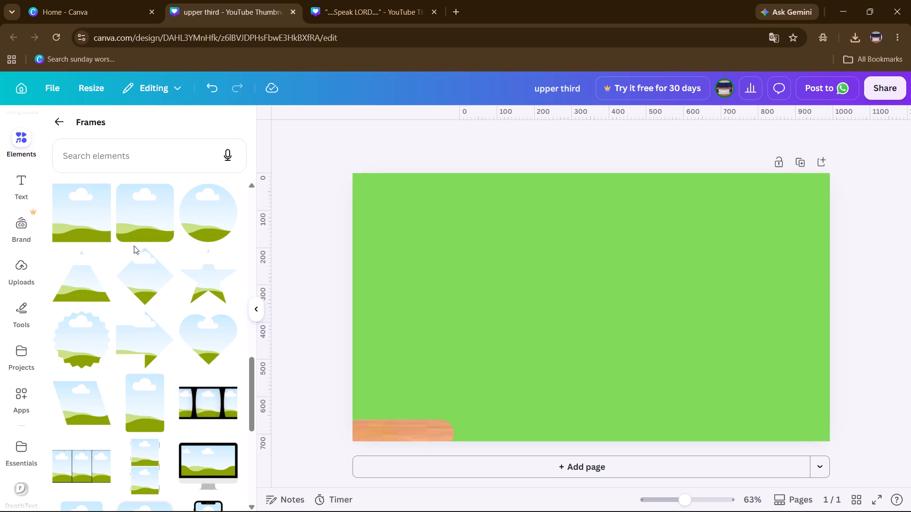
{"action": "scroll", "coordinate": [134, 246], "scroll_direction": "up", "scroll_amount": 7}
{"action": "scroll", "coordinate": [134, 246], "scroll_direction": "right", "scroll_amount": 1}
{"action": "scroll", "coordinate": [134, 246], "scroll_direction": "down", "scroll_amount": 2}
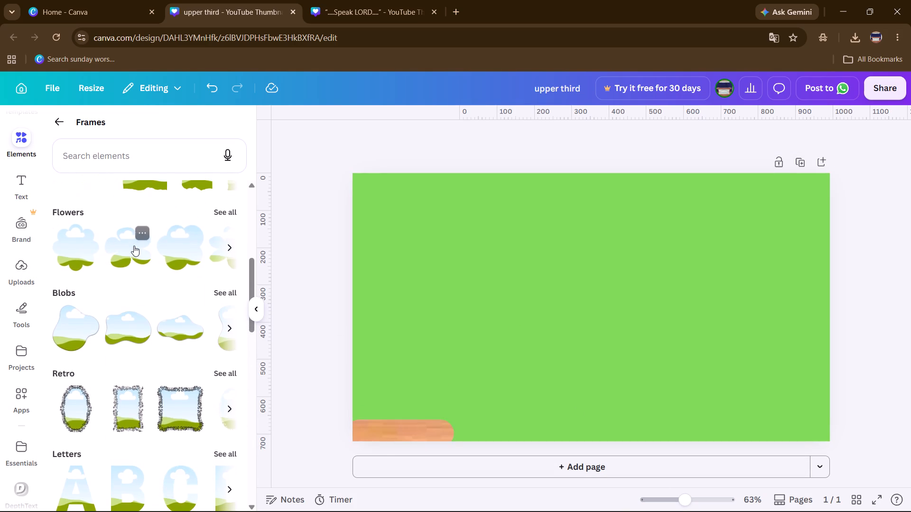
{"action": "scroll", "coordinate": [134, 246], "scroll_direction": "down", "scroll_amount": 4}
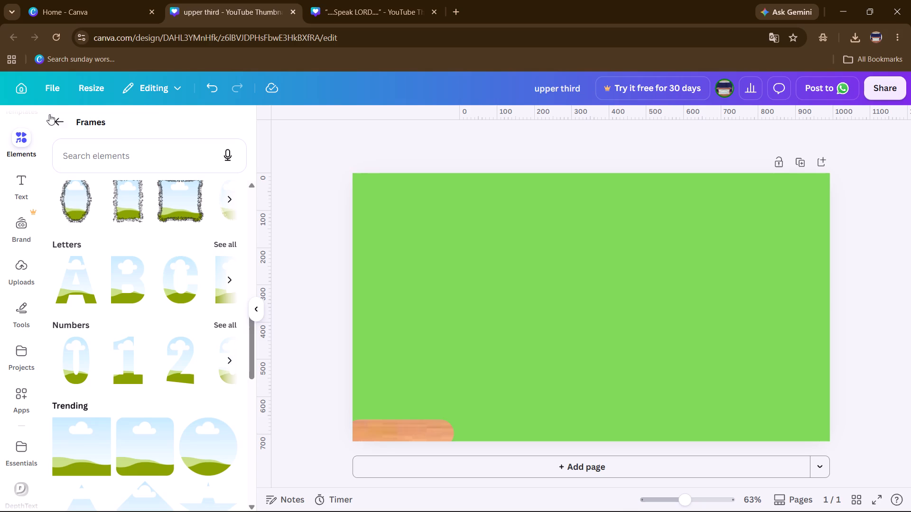
Add a square shape to the page and stretch it into a long thin bar about 1033 px wide and 60 px high.
{"action": "left_click", "coordinate": [49, 114]}
{"action": "left_click", "coordinate": [87, 279]}
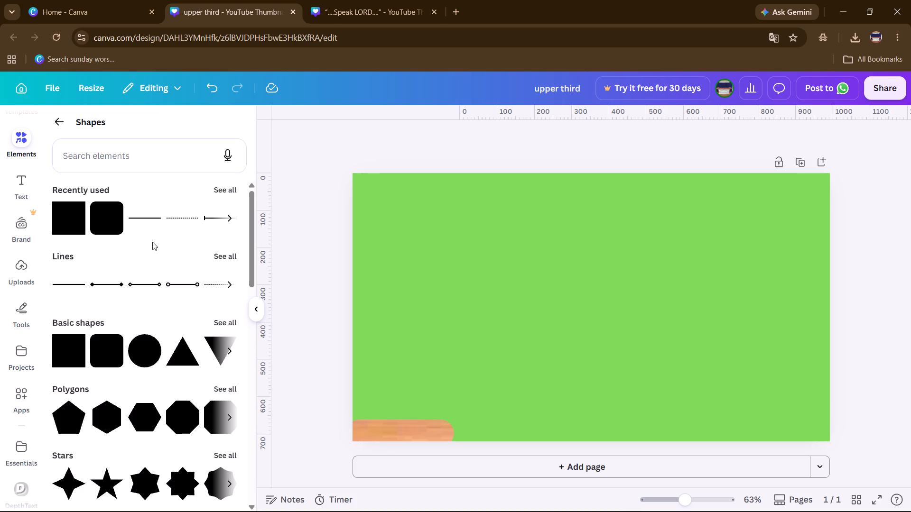
{"action": "left_click", "coordinate": [71, 225]}
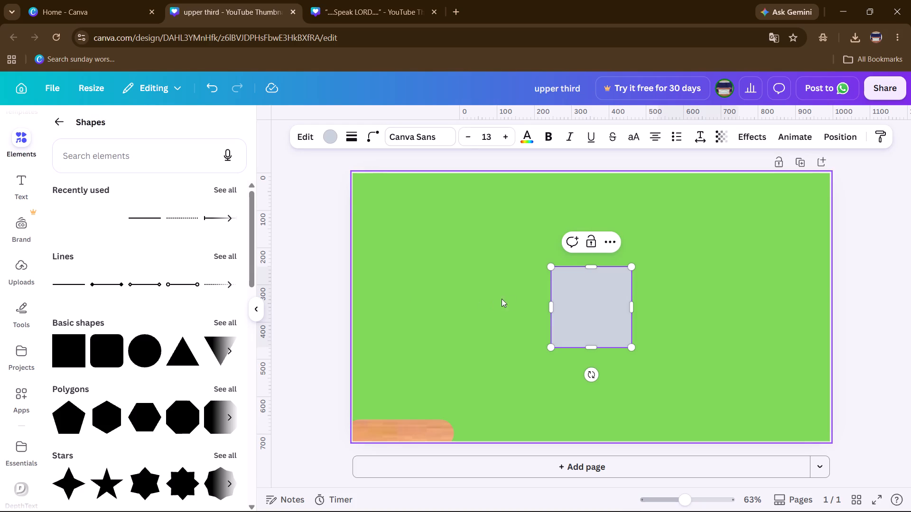
{"action": "left_click_drag", "start_coordinate": [595, 270], "coordinate": [586, 317]}
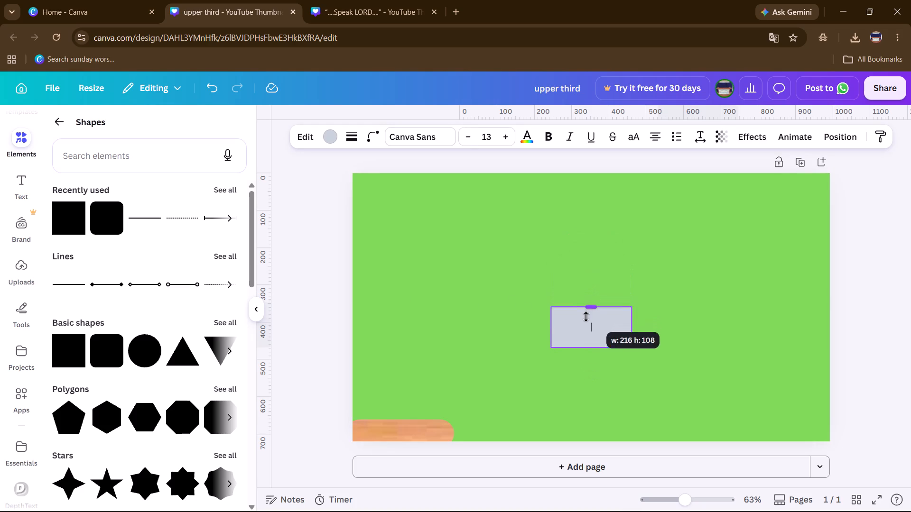
{"action": "left_click_drag", "start_coordinate": [586, 317], "coordinate": [586, 329]}
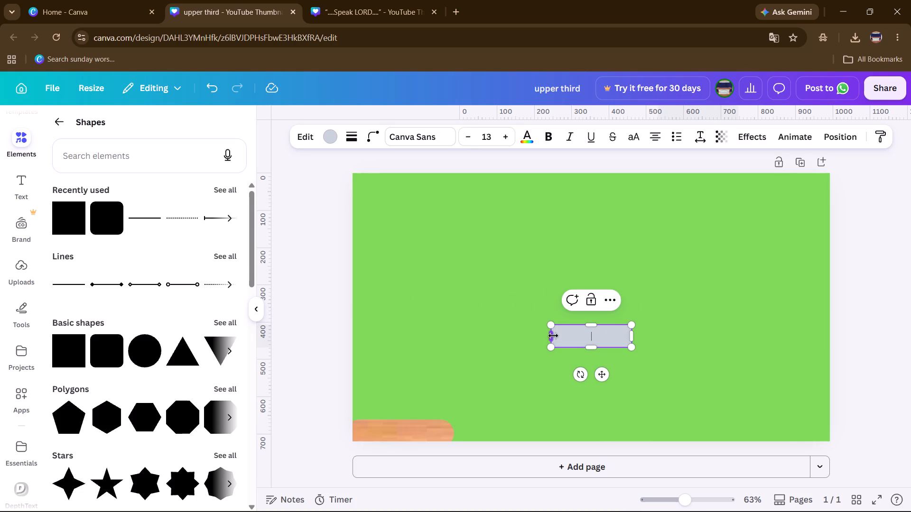
{"action": "left_click_drag", "start_coordinate": [554, 336], "coordinate": [377, 357]}
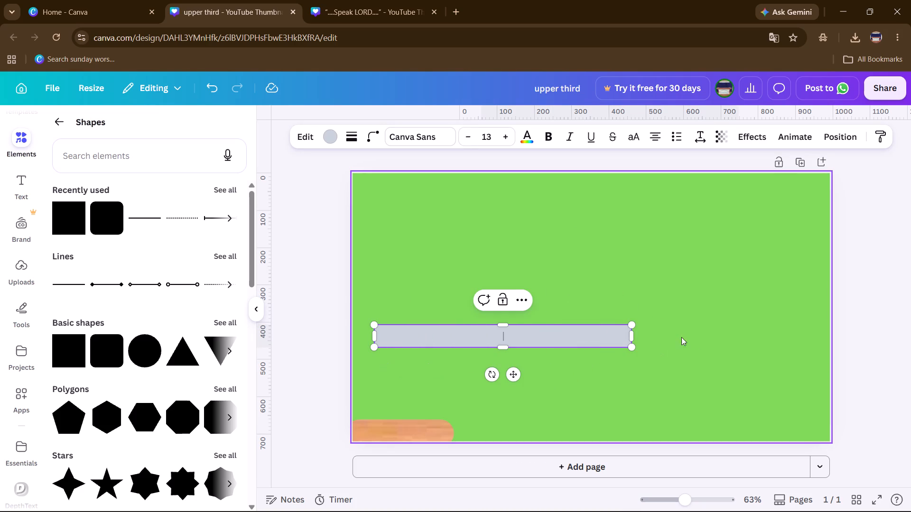
{"action": "left_click_drag", "start_coordinate": [634, 335], "coordinate": [762, 325]}
Move the grey bar to the page's bottom edge, flush with the right edge and slightly overlapping the wood pill.
{"action": "left_click_drag", "start_coordinate": [702, 332], "coordinate": [757, 378]}
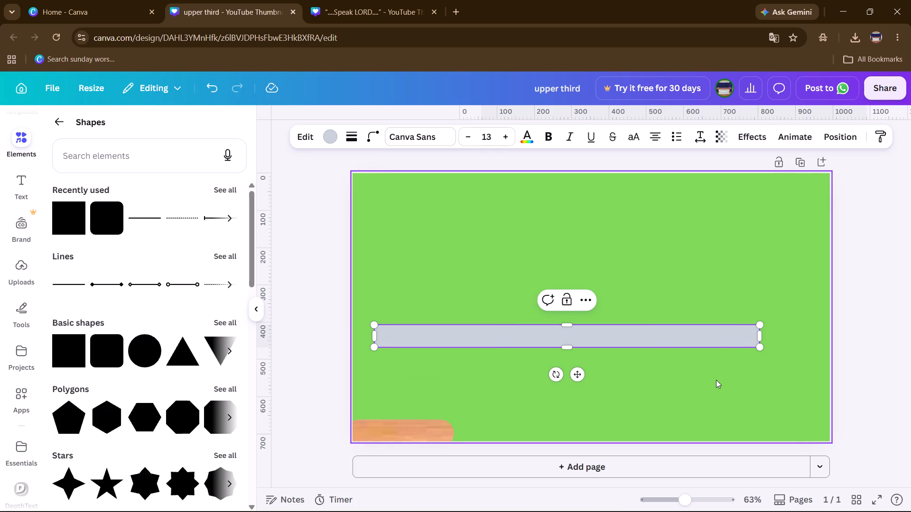
{"action": "left_click_drag", "start_coordinate": [716, 380], "coordinate": [648, 357]}
{"action": "left_click", "coordinate": [648, 357]}
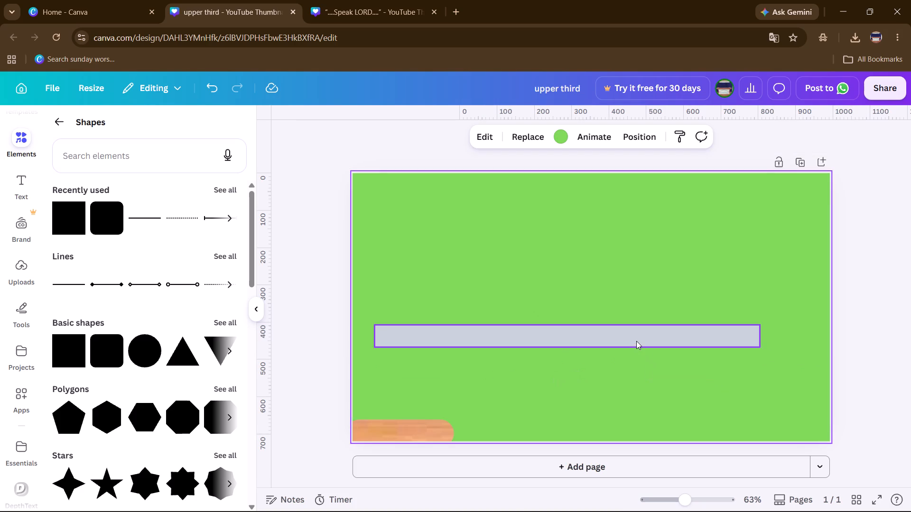
{"action": "left_click_drag", "start_coordinate": [636, 341], "coordinate": [716, 438]}
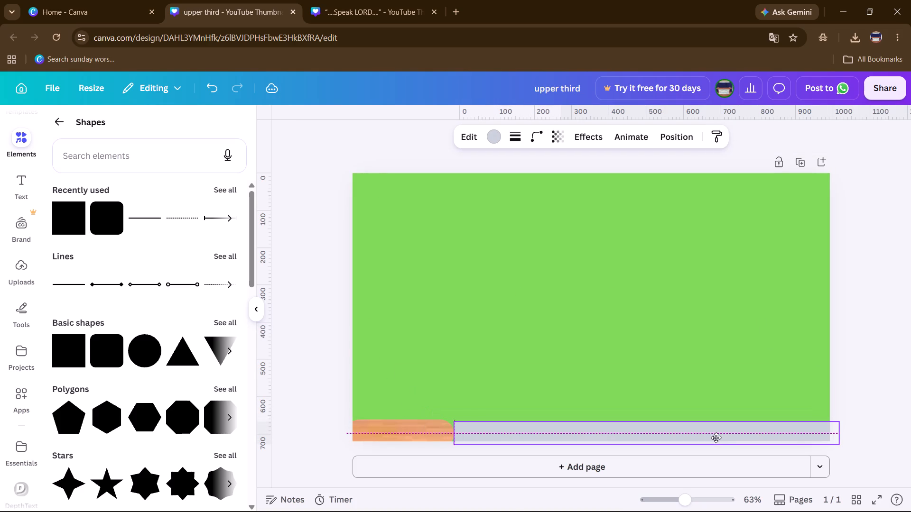
{"action": "left_click_drag", "start_coordinate": [716, 438], "coordinate": [708, 438]}
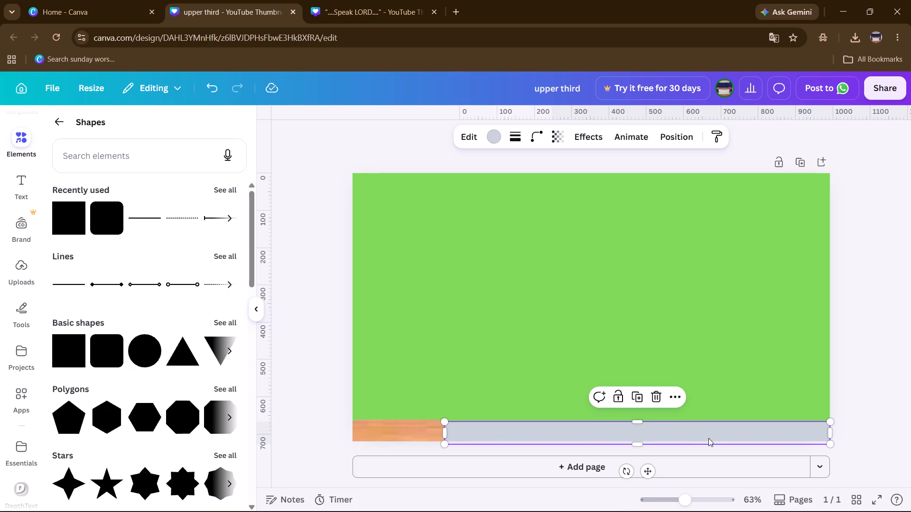
Send the grey bar to the back so that the wood pill's rounded end lies over it.
{"action": "left_click", "coordinate": [686, 138]}
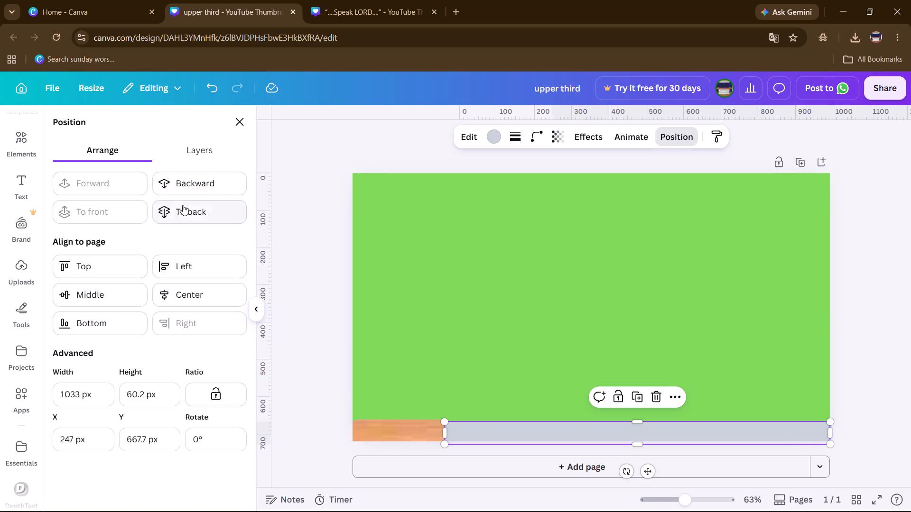
{"action": "left_click", "coordinate": [184, 205]}
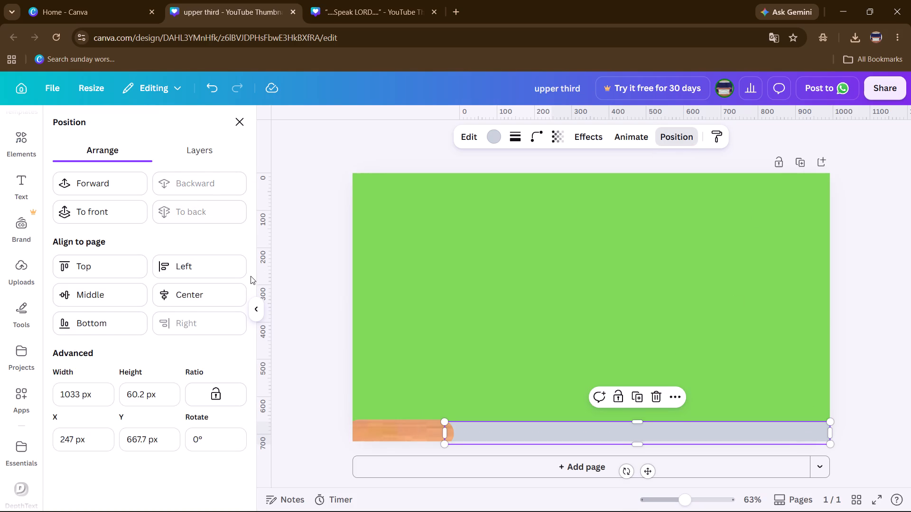
{"action": "left_click", "coordinate": [251, 276]}
{"action": "left_click", "coordinate": [289, 287]}
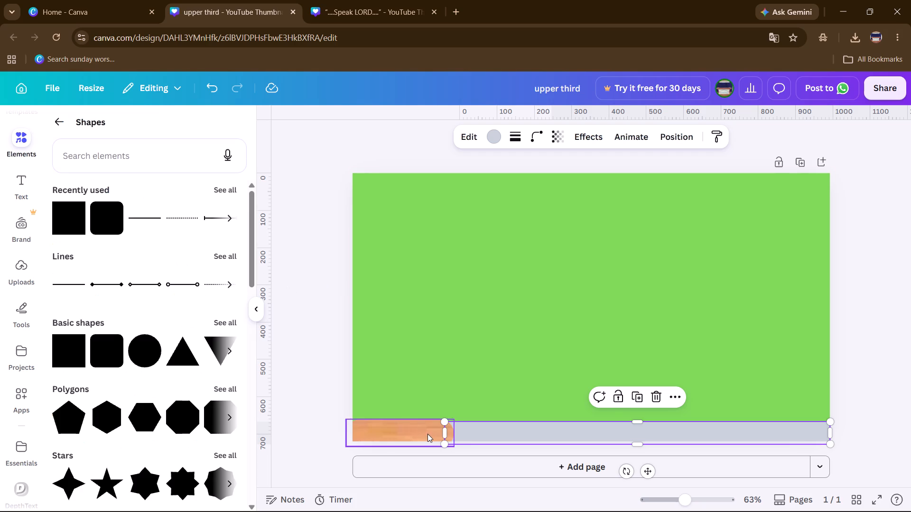
Lower the grey bar's top edge to make it about 51 px high, thinner than the wood pill.
{"action": "left_click", "coordinate": [494, 442]}
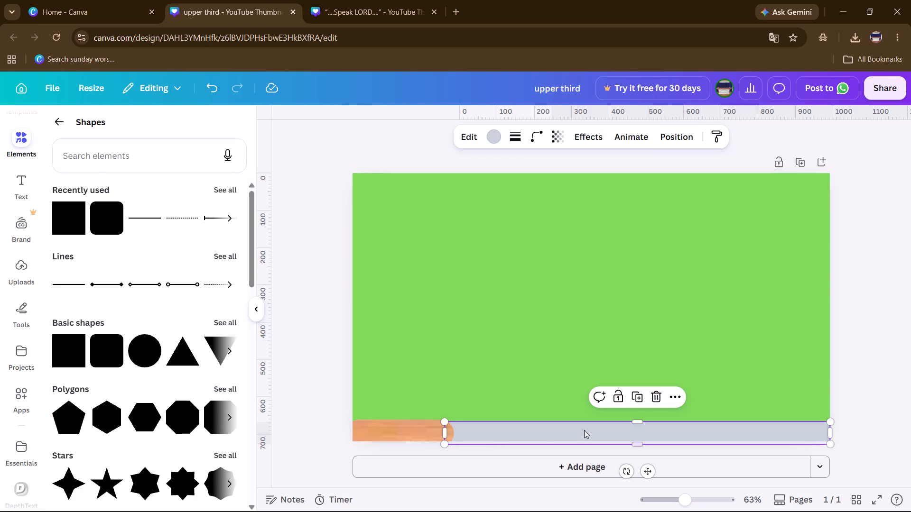
{"action": "left_click_drag", "start_coordinate": [638, 420], "coordinate": [642, 430]}
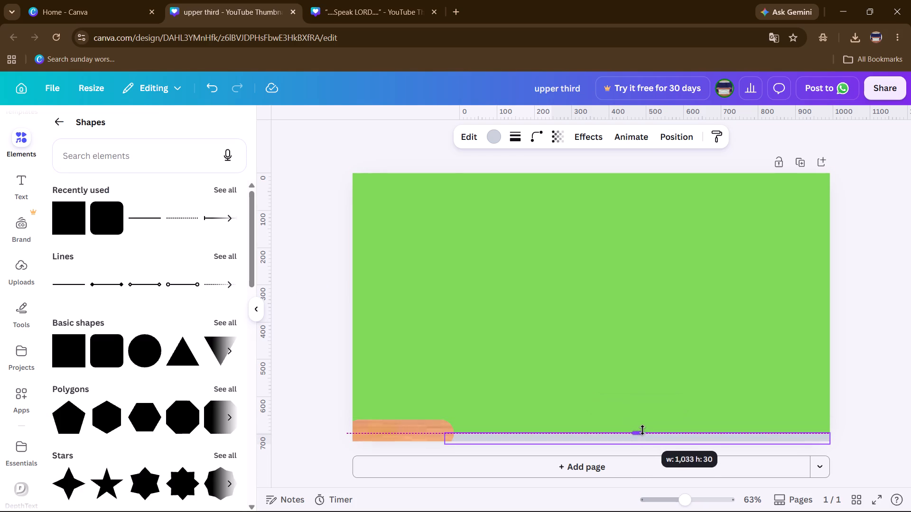
{"action": "left_click_drag", "start_coordinate": [642, 430], "coordinate": [641, 424]}
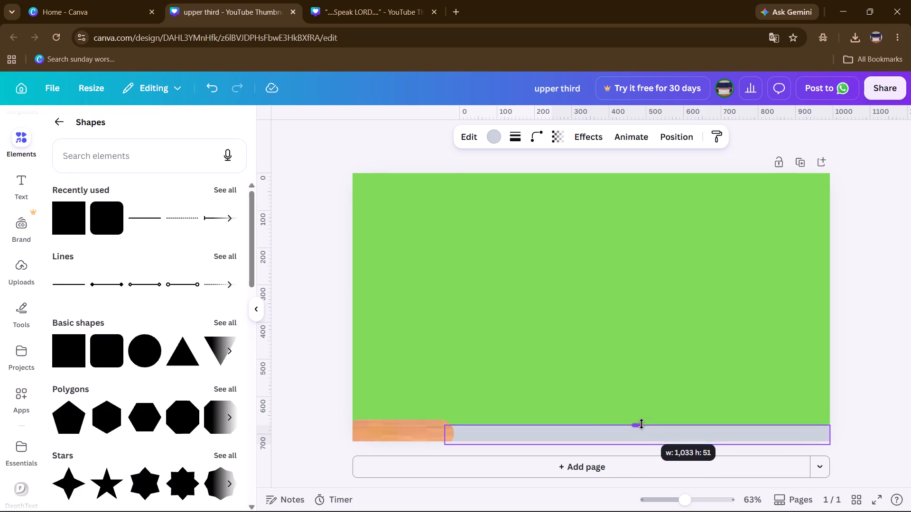
{"action": "left_click", "coordinate": [532, 389]}
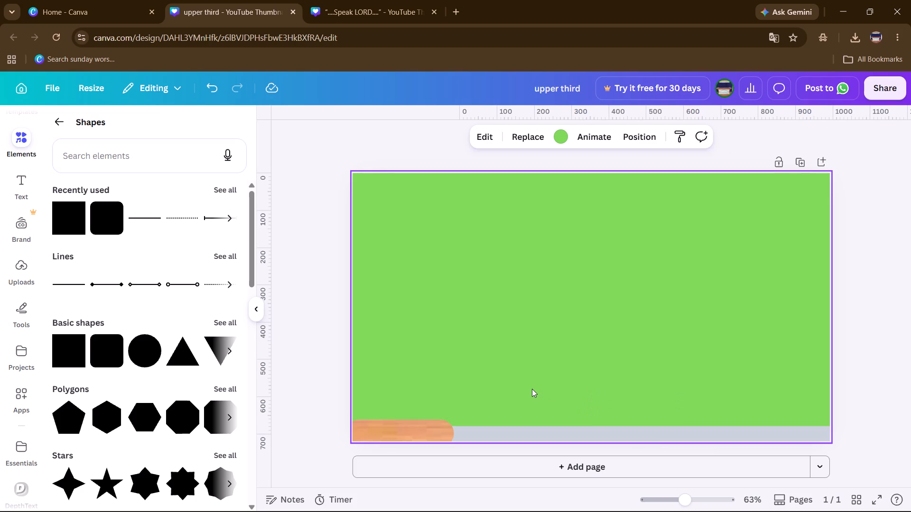
Nudge the wood pill down slightly along the page's bottom edge.
{"action": "left_click", "coordinate": [381, 441]}
{"action": "key", "text": "Down"}
{"action": "key", "text": "Down"}
{"action": "key", "text": "Down"}
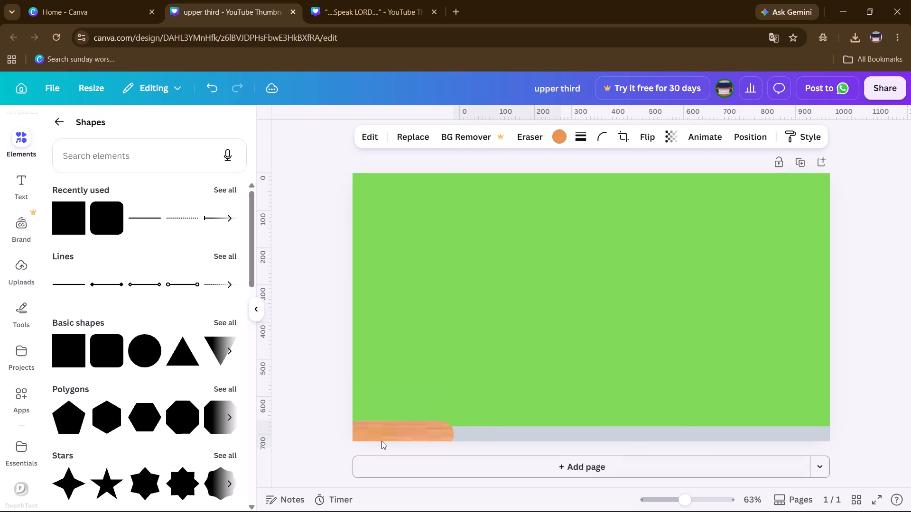
{"action": "key", "text": "Up"}
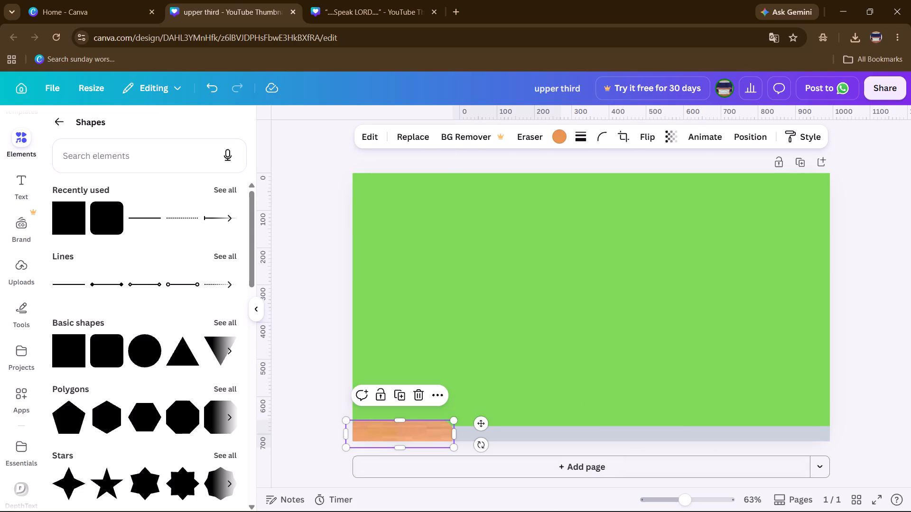
Switch to OBS to examine the existing lower-third banner's layout in the preview, and return to the Canva design.
{"action": "key", "text": "alt+x"}
{"action": "key", "text": "alt+Tab"}
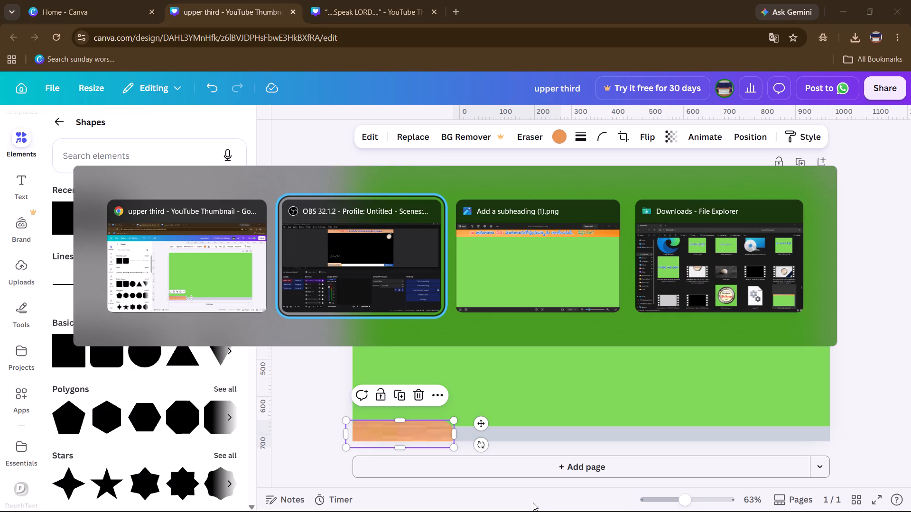
{"action": "key", "text": "alt+Tab"}
{"action": "key", "text": "alt+Tab"}
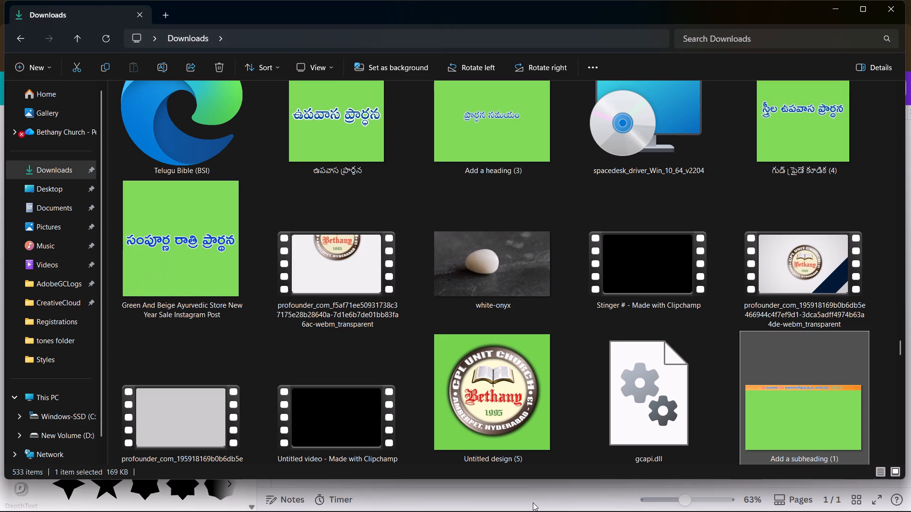
{"action": "key", "text": "alt+Tab"}
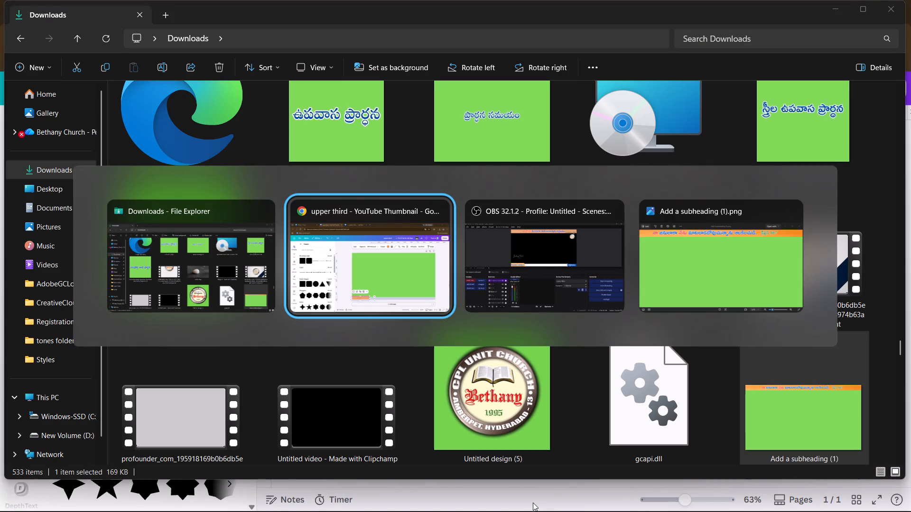
{"action": "key", "text": "alt+Tab"}
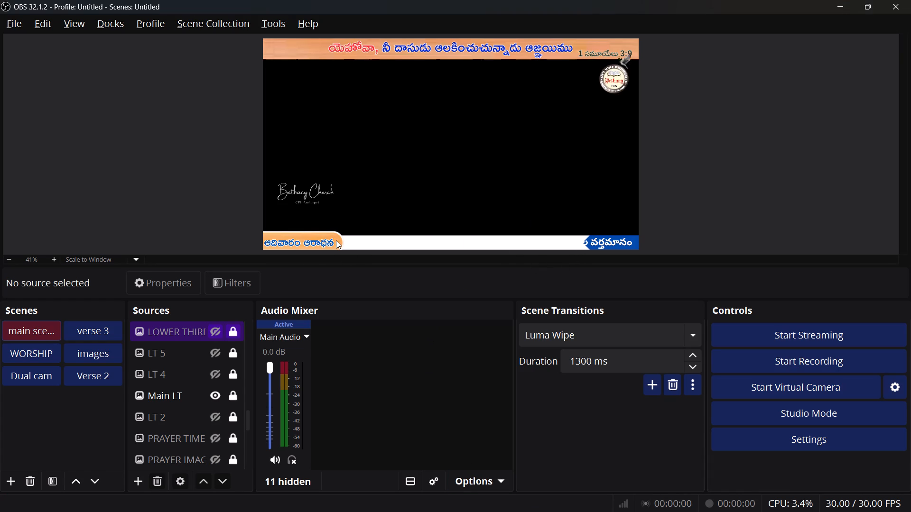
{"action": "left_click", "coordinate": [837, 4], "text": "alt"}
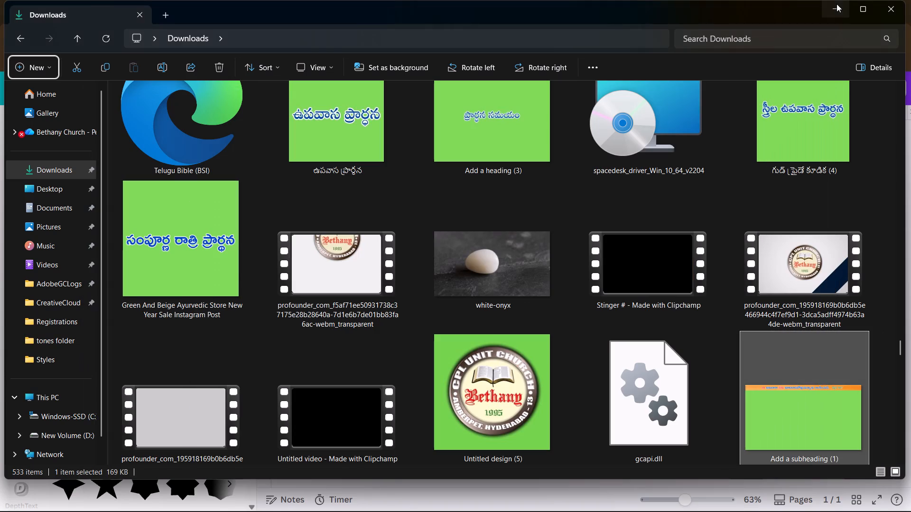
{"action": "key", "text": "alt+Tab"}
{"action": "key", "text": "alt+Tab"}
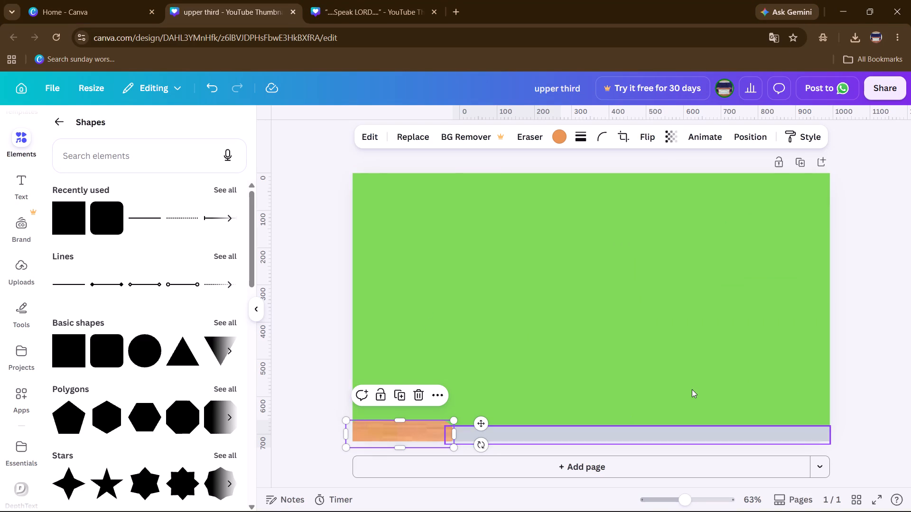
Nudge the wood pill up slightly so it stands higher above the grey bar.
{"action": "key", "text": "Up"}
{"action": "key", "text": "Up"}
{"action": "key", "text": "Up"}
{"action": "key", "text": "Up"}
{"action": "key", "text": "Up"}
{"action": "key", "text": "Up"}
{"action": "key", "text": "Down"}
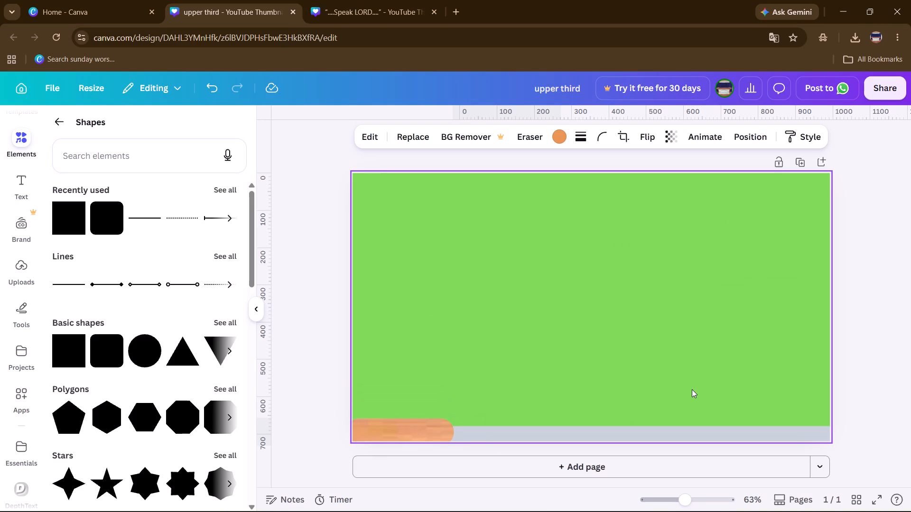
{"action": "key", "text": "Up"}
{"action": "key", "text": "Up"}
{"action": "key", "text": "Up"}
{"action": "key", "text": "Down"}
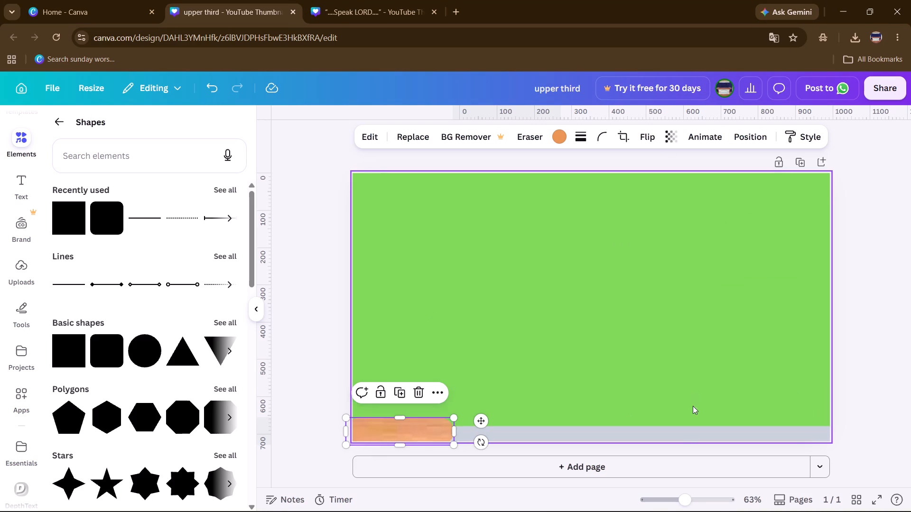
Nudge the long grey bar up slightly along the page's bottom edge.
{"action": "left_click", "coordinate": [683, 435]}
{"action": "key", "text": "Up"}
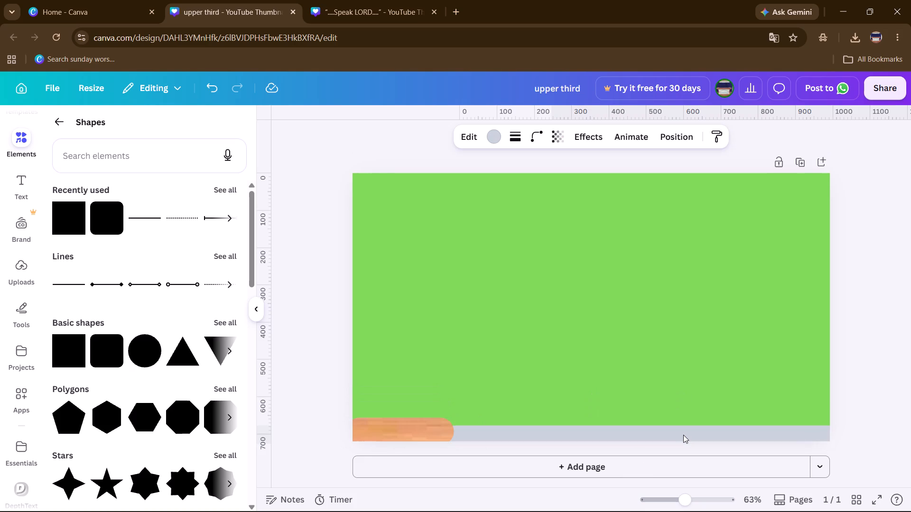
{"action": "key", "text": "Up"}
{"action": "key", "text": "Up"}
{"action": "key", "text": "Up"}
{"action": "key", "text": "Up"}
{"action": "key", "text": "Up"}
Change the long grey bar's fill colour to white from the default solid colours.
{"action": "left_click", "coordinate": [683, 435]}
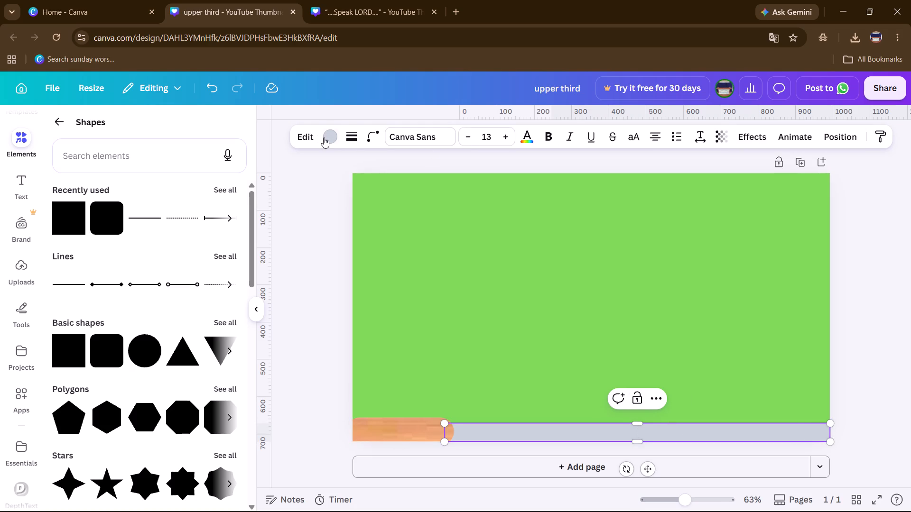
{"action": "left_click", "coordinate": [328, 139]}
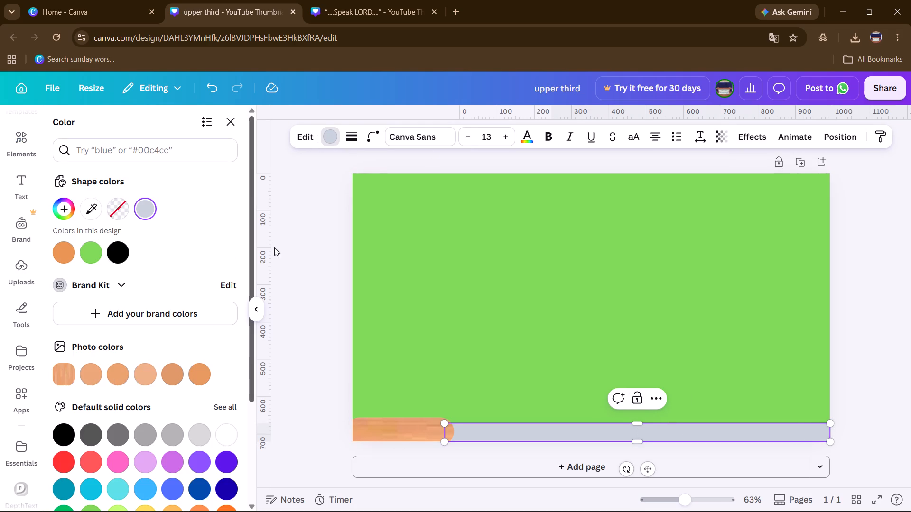
{"action": "left_click", "coordinate": [229, 434]}
{"action": "left_click", "coordinate": [288, 367]}
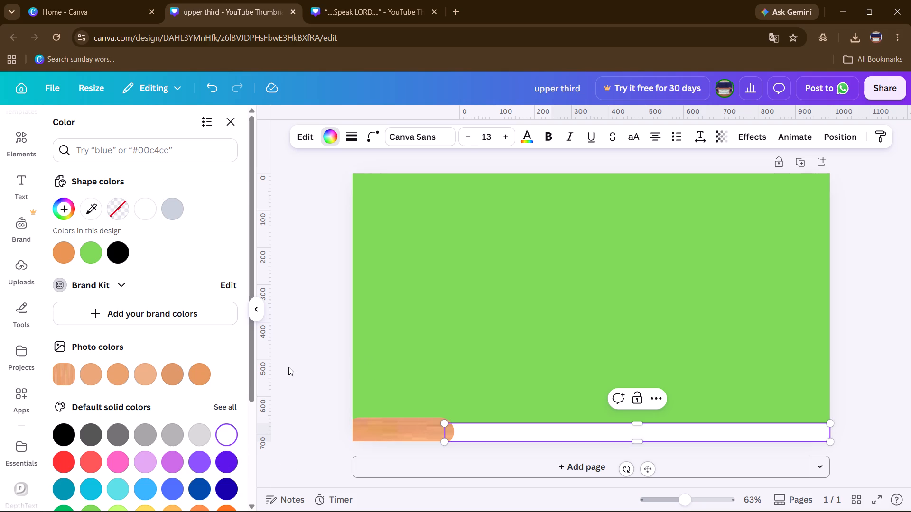
{"action": "left_click", "coordinate": [288, 367]}
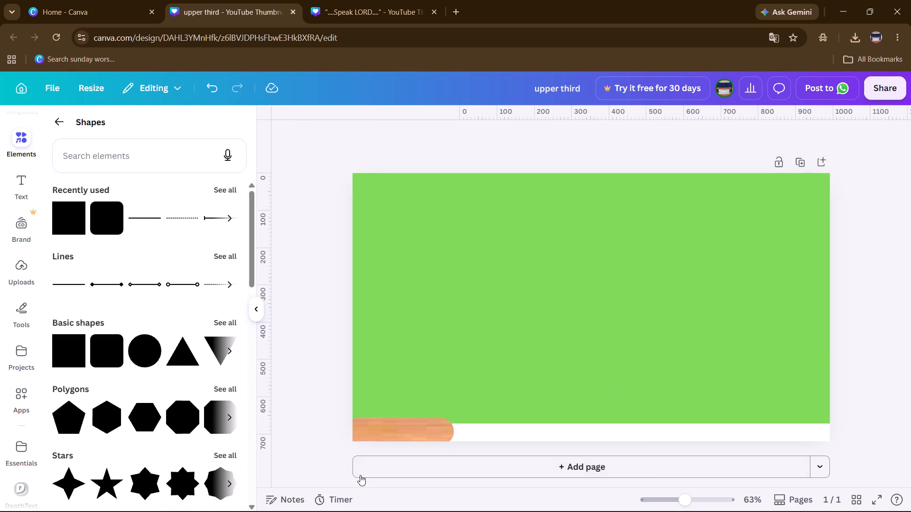
Nudge the wood pill one step to the left and deselect it.
{"action": "left_click", "coordinate": [388, 414]}
{"action": "left_click", "coordinate": [392, 429]}
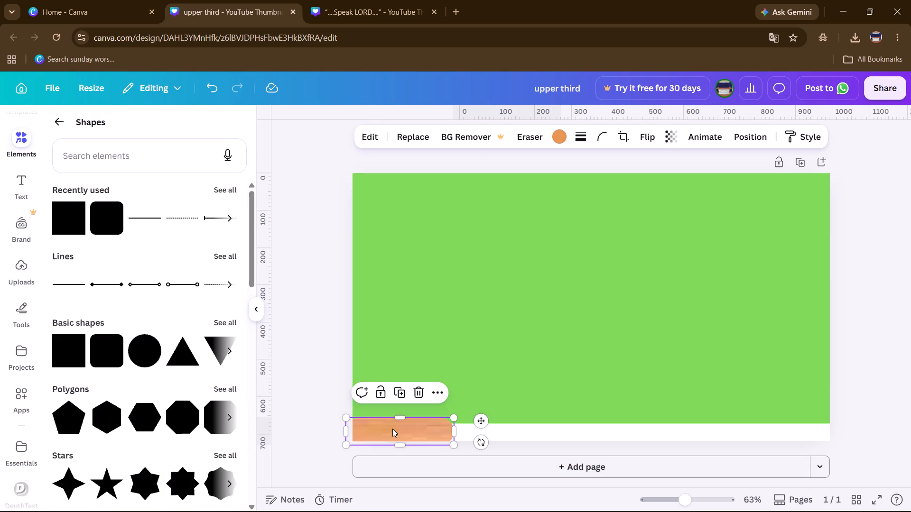
{"action": "key", "text": "Left"}
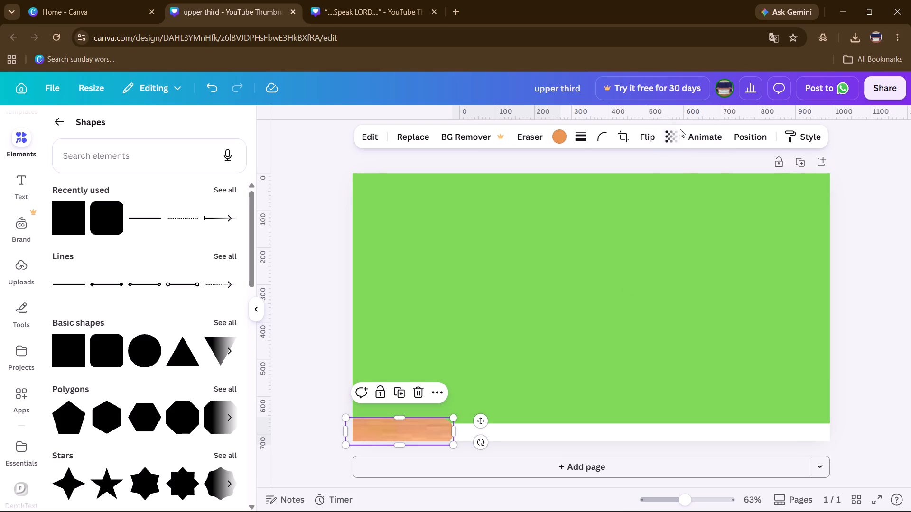
{"action": "left_click", "coordinate": [323, 335]}
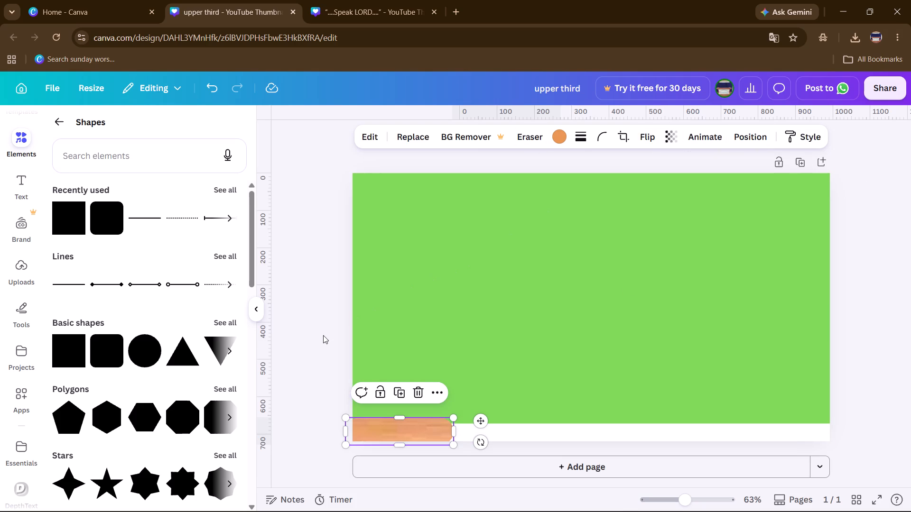
{"action": "left_click", "coordinate": [323, 335]}
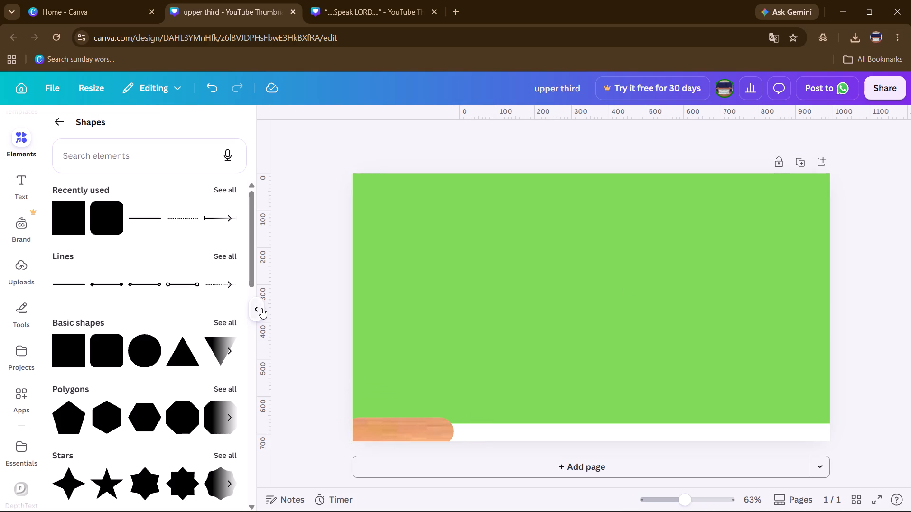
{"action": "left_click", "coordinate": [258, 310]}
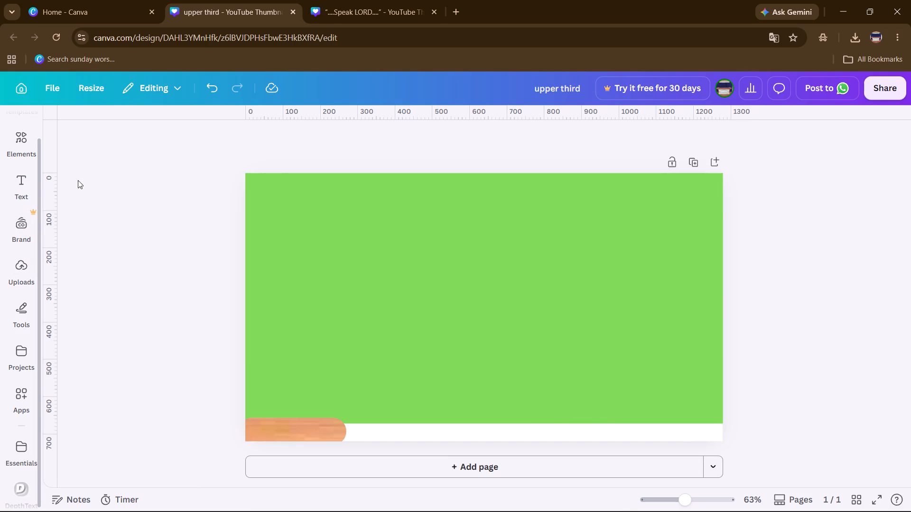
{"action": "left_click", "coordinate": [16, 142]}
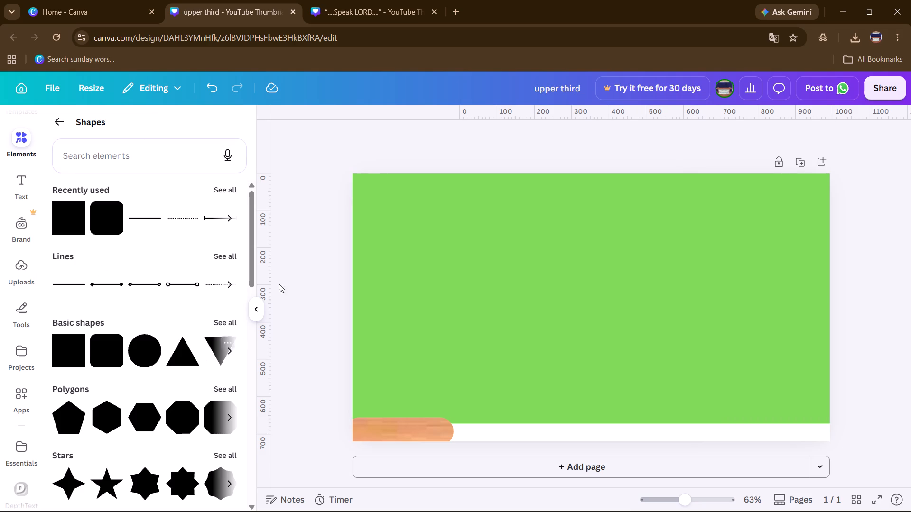
Switch to OBS to check the shape at the right end of the existing lower-third banner, and return to the Canva design.
{"action": "key", "text": "alt+Tab"}
{"action": "key", "text": "alt+Tab"}
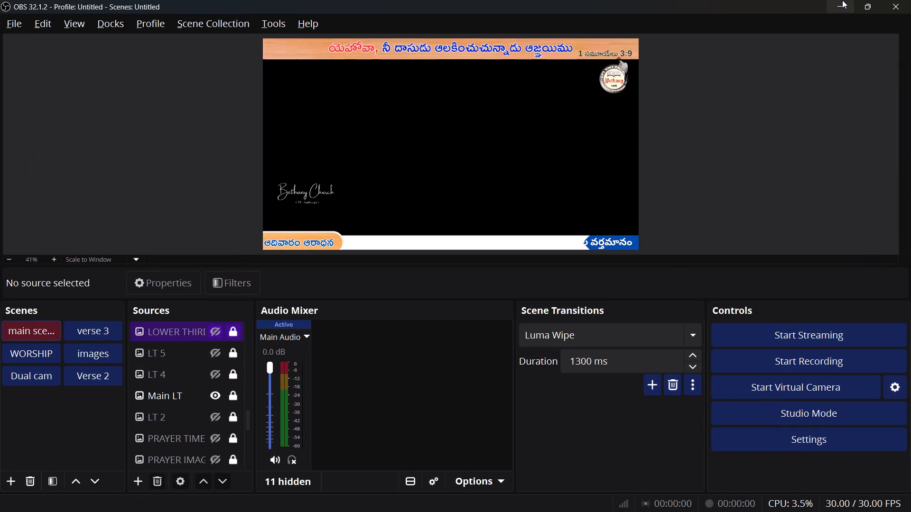
{"action": "left_click", "coordinate": [842, 0]}
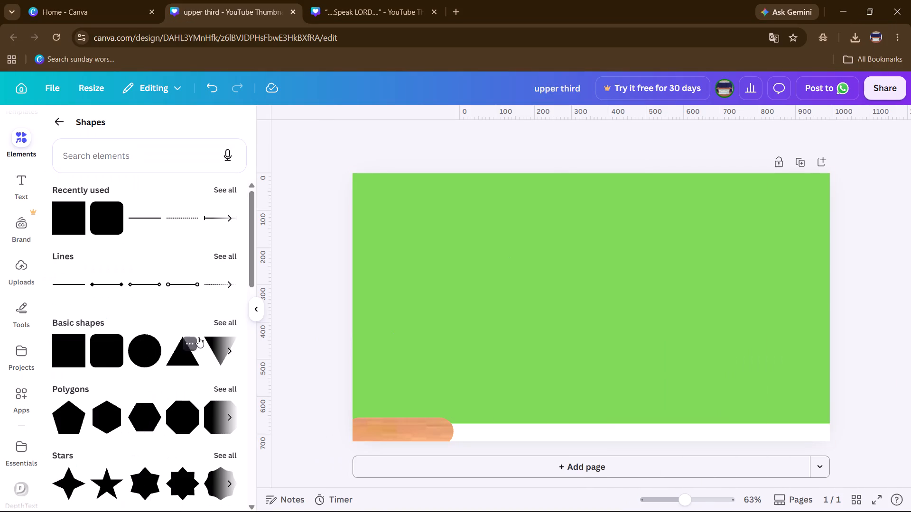
Add the Arrow block convex shape from the flowchart shapes to the page.
{"action": "scroll", "coordinate": [86, 414], "scroll_direction": "down", "scroll_amount": 2}
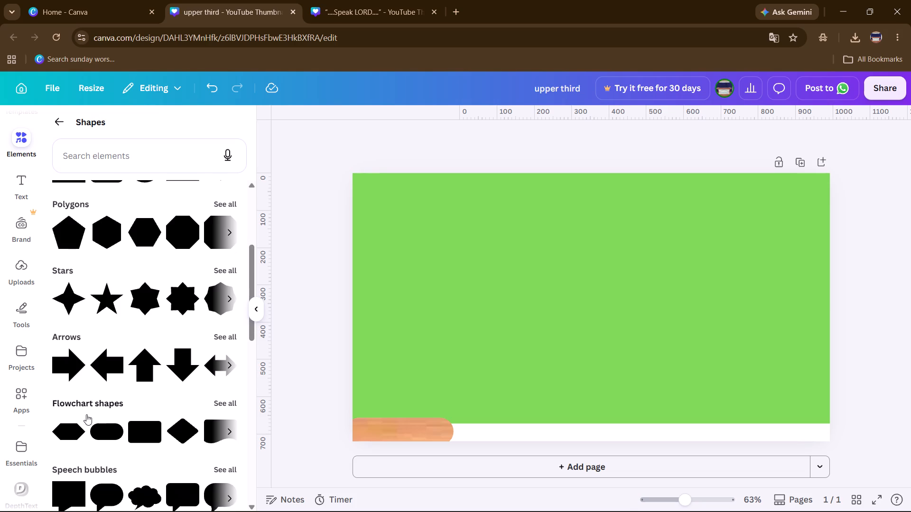
{"action": "scroll", "coordinate": [86, 414], "scroll_direction": "down", "scroll_amount": 1}
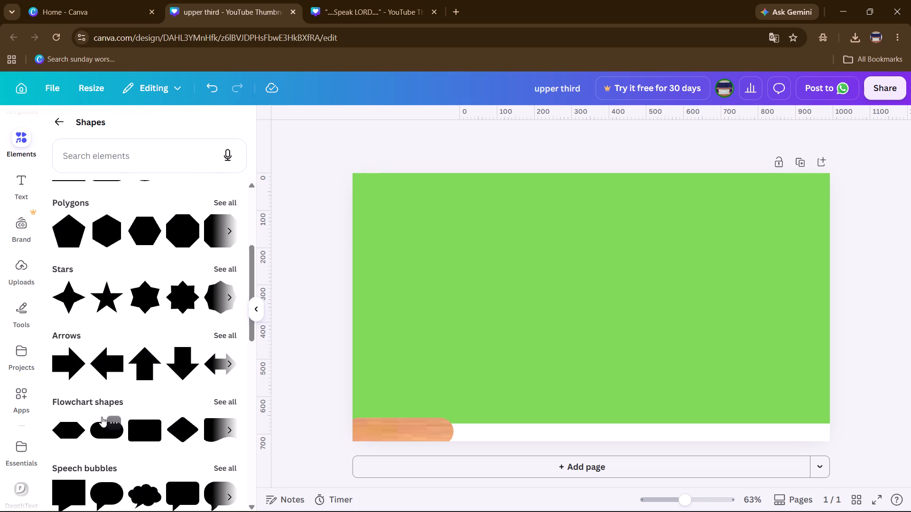
{"action": "left_click", "coordinate": [70, 427]}
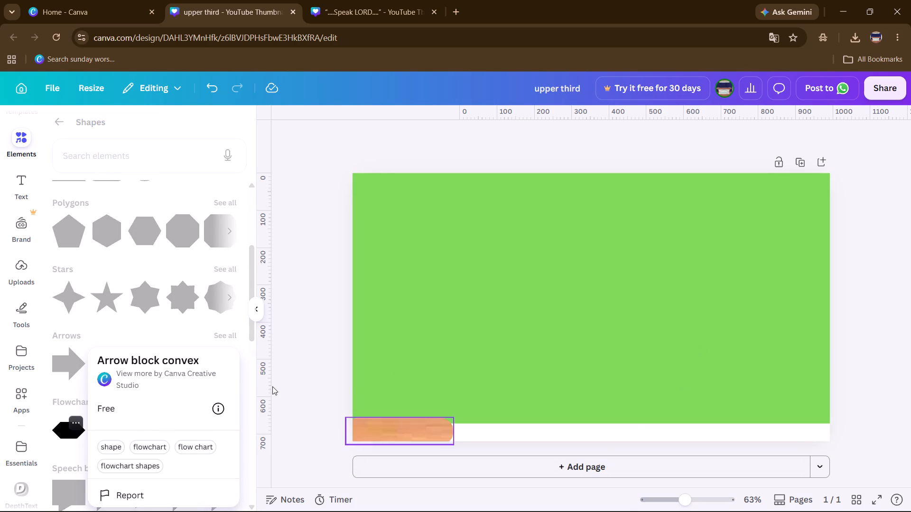
{"action": "left_click", "coordinate": [333, 353]}
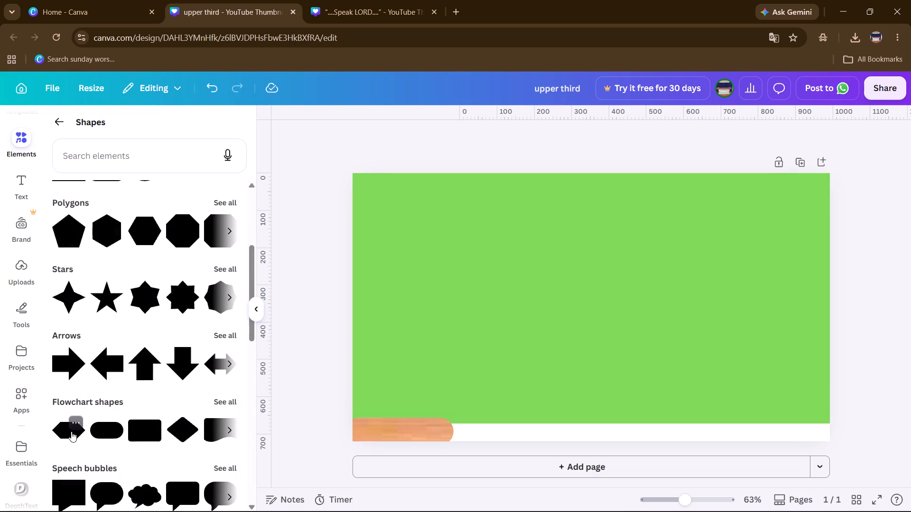
{"action": "left_click", "coordinate": [71, 431]}
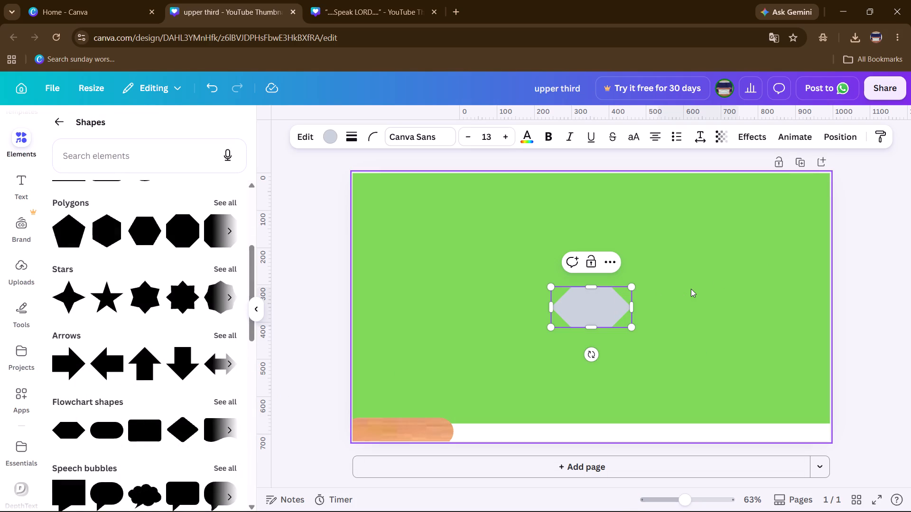
{"action": "left_click", "coordinate": [691, 289]}
{"action": "double_click", "coordinate": [604, 304]}
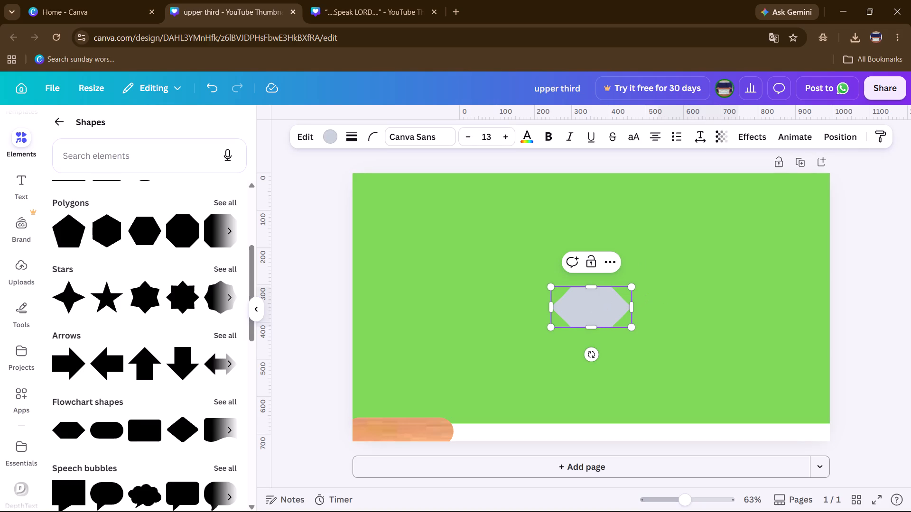
{"action": "left_click", "coordinate": [645, 295]}
Place the convex arrow block over the white bar's right end and flatten it to the bar's height.
{"action": "left_click_drag", "start_coordinate": [585, 309], "coordinate": [796, 430]}
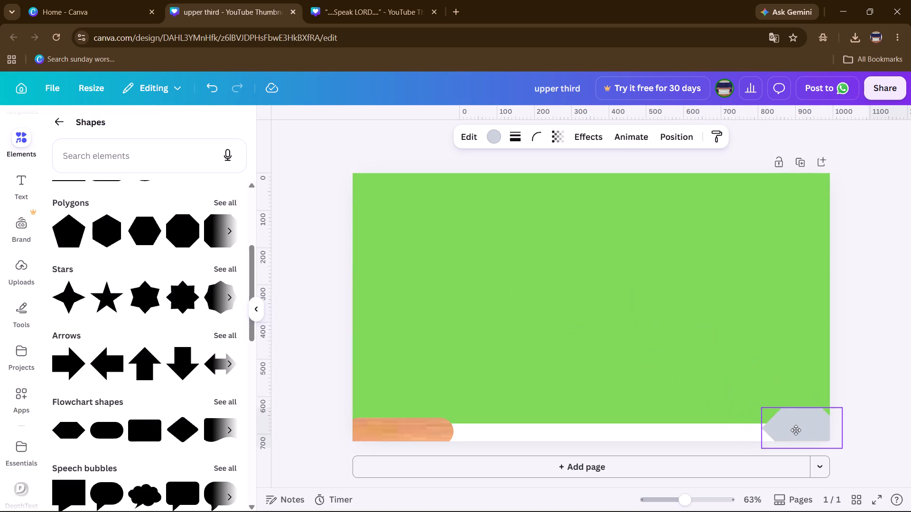
{"action": "left_click_drag", "start_coordinate": [796, 430], "coordinate": [799, 434]}
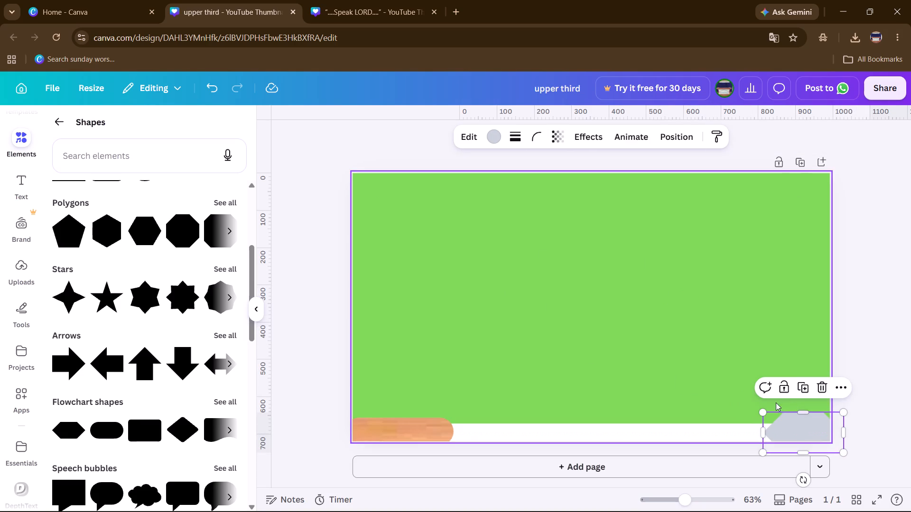
{"action": "left_click_drag", "start_coordinate": [802, 411], "coordinate": [803, 425]}
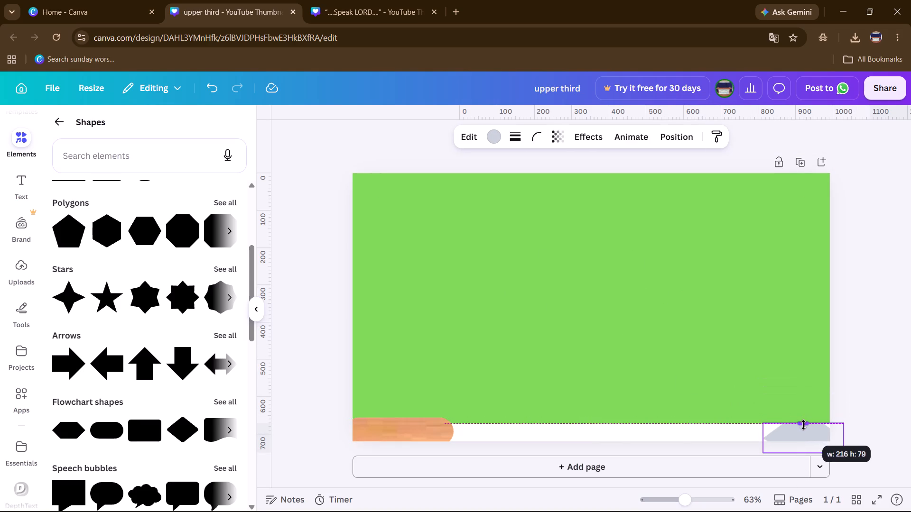
{"action": "left_click_drag", "start_coordinate": [803, 425], "coordinate": [804, 422]}
{"action": "left_click_drag", "start_coordinate": [808, 451], "coordinate": [807, 439]}
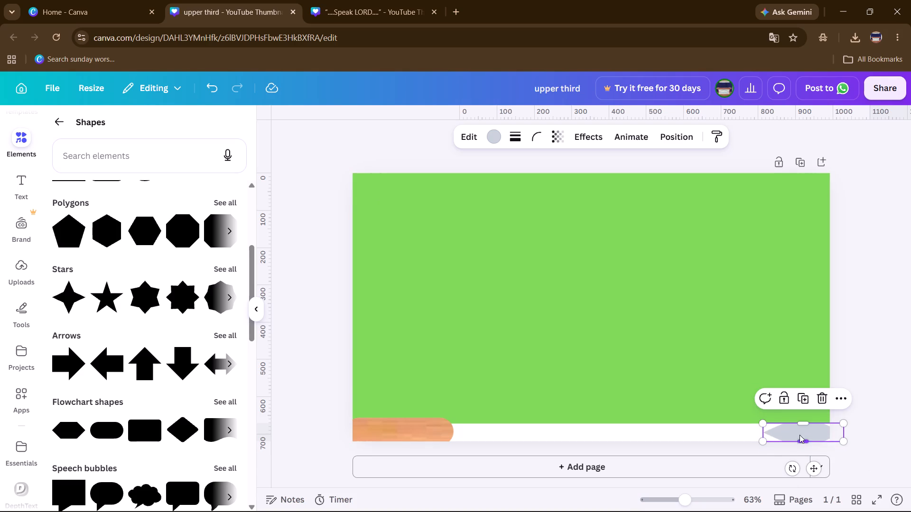
Shift the arrow block right and stretch it past the page's right edge to about 362 px wide, leaving only its left point showing.
{"action": "left_click_drag", "start_coordinate": [799, 434], "coordinate": [822, 433]}
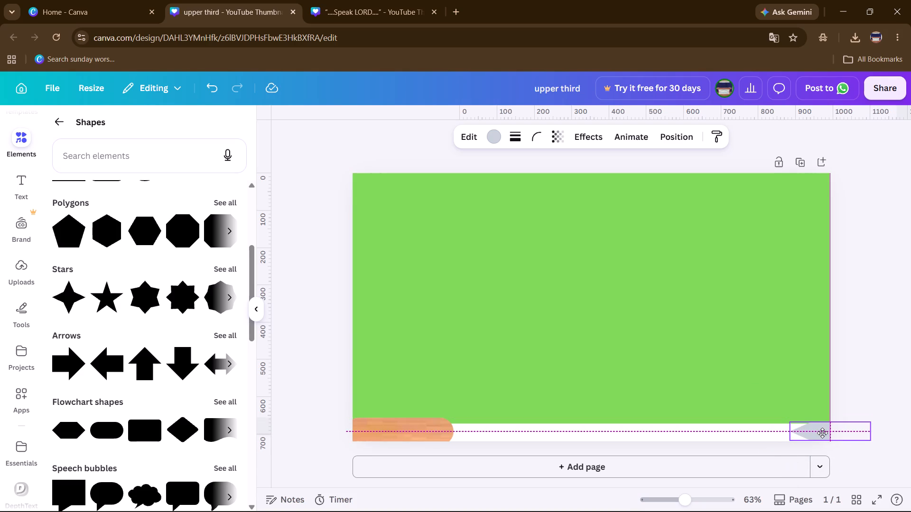
{"action": "left_click_drag", "start_coordinate": [822, 433], "coordinate": [809, 432]}
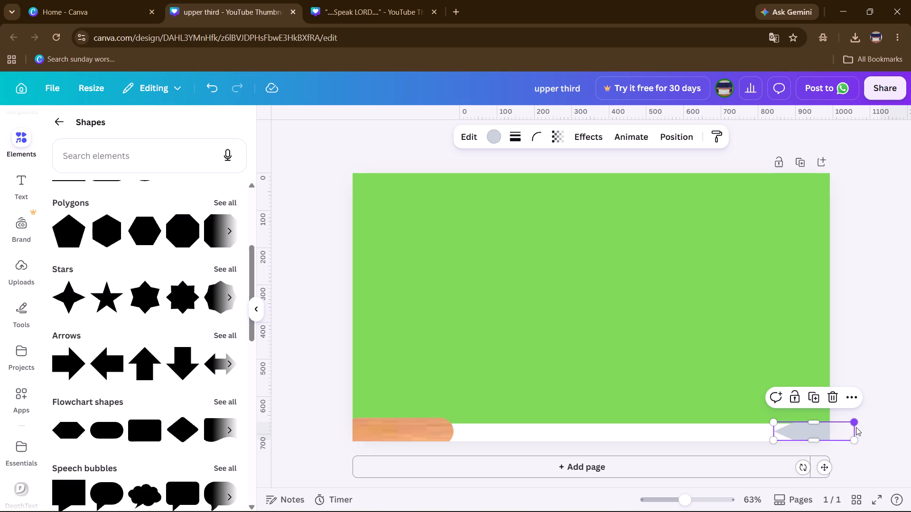
{"action": "left_click_drag", "start_coordinate": [856, 429], "coordinate": [910, 417]}
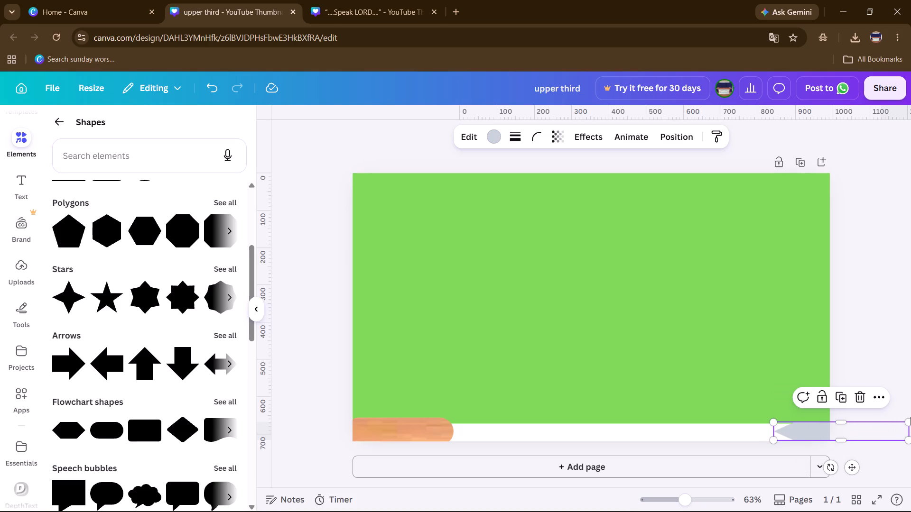
Move the arrow block left along the white bar until its point sits near 790 px on the horizontal ruler.
{"action": "left_click_drag", "start_coordinate": [803, 432], "coordinate": [770, 435]}
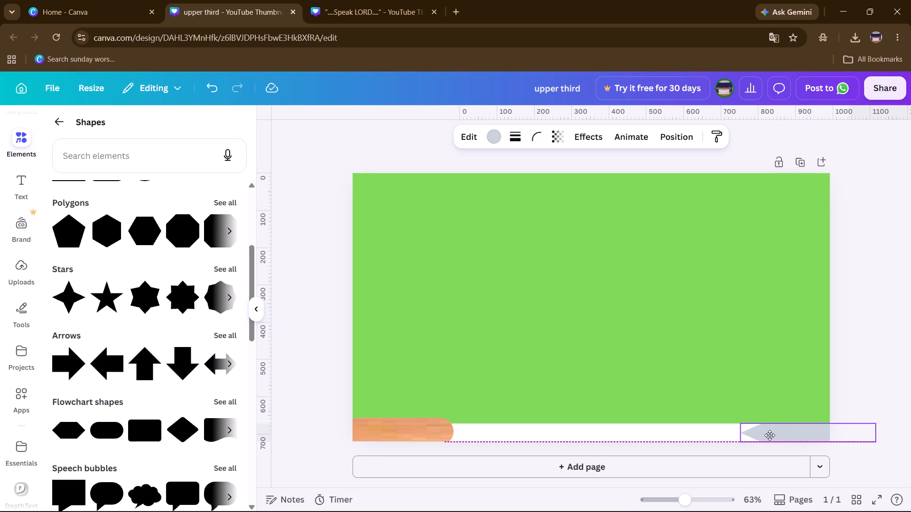
{"action": "left_click_drag", "start_coordinate": [770, 435], "coordinate": [789, 433]}
{"action": "key", "text": "Left"}
{"action": "key", "text": "Left"}
{"action": "key", "text": "Left"}
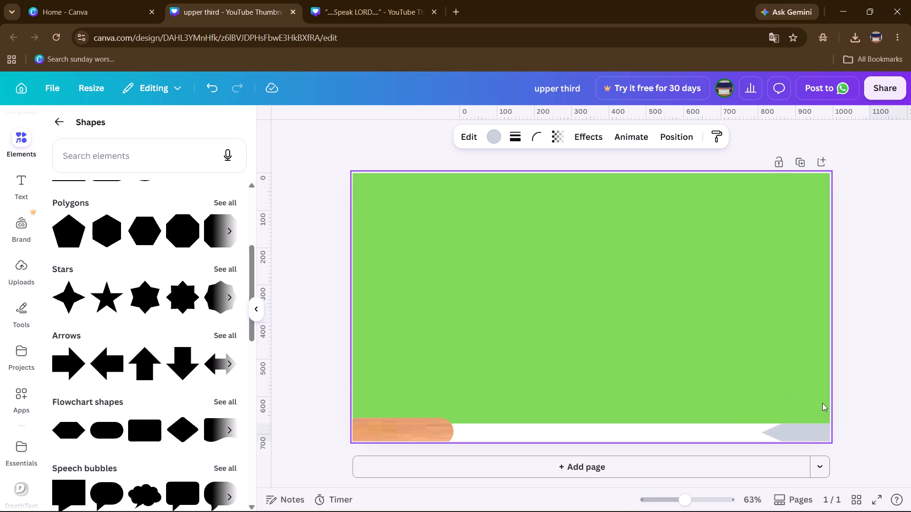
{"action": "key", "text": "Left"}
{"action": "key", "text": "Left"}
{"action": "key", "text": "Left"}
{"action": "key", "text": "Left"}
{"action": "key", "text": "Left"}
{"action": "key", "text": "Left"}
{"action": "key", "text": "Left"}
{"action": "key", "text": "Left"}
{"action": "key", "text": "Left"}
{"action": "key", "text": "Left"}
{"action": "key", "text": "Left"}
{"action": "key", "text": "Left"}
{"action": "key", "text": "Left"}
{"action": "key", "text": "Left"}
{"action": "key", "text": "Left"}
{"action": "key", "text": "Left"}
{"action": "key", "text": "Left"}
{"action": "key", "text": "Left"}
{"action": "key", "text": "Left"}
{"action": "key", "text": "Left"}
{"action": "key", "text": "Left"}
Fine-tune the arrow block's position with small nudges so its top and bottom edges line up with the white bar.
{"action": "key", "text": "Down"}
{"action": "key", "text": "Down"}
{"action": "key", "text": "Down"}
{"action": "key", "text": "Up"}
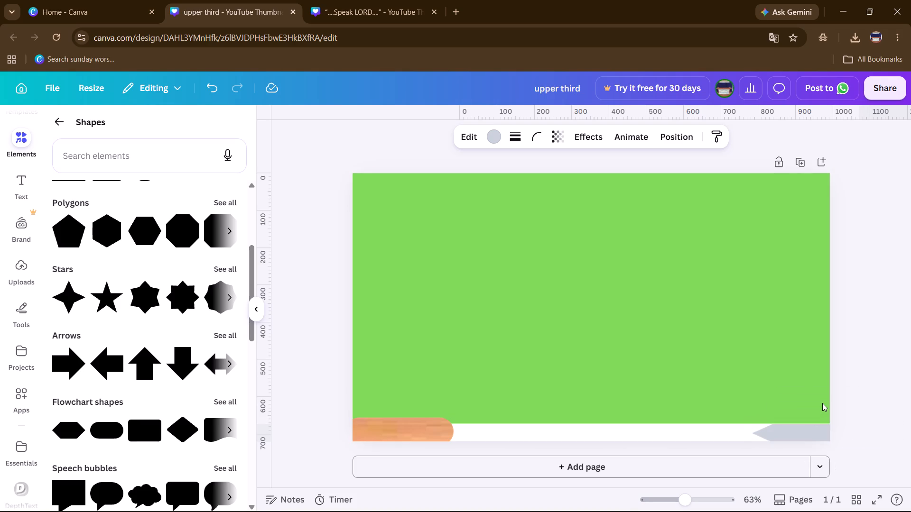
{"action": "left_click", "coordinate": [816, 425]}
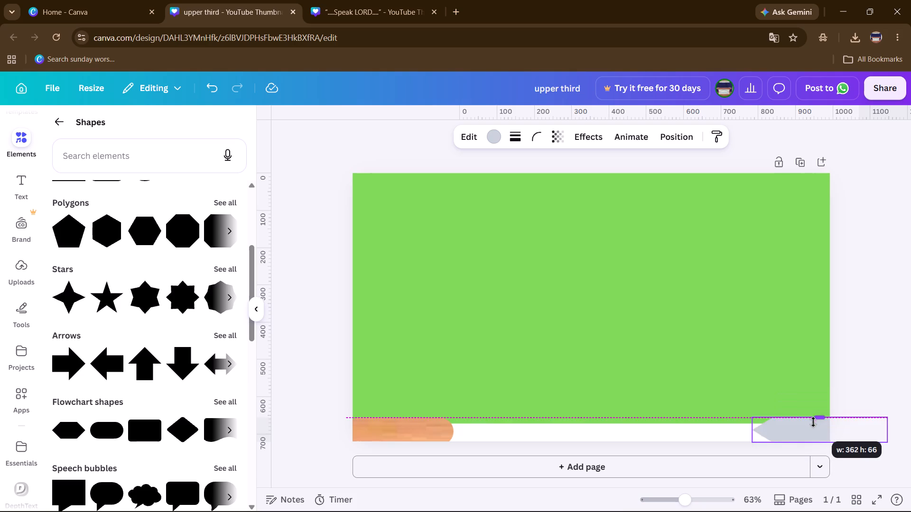
{"action": "key", "text": "Left"}
{"action": "key", "text": "Left"}
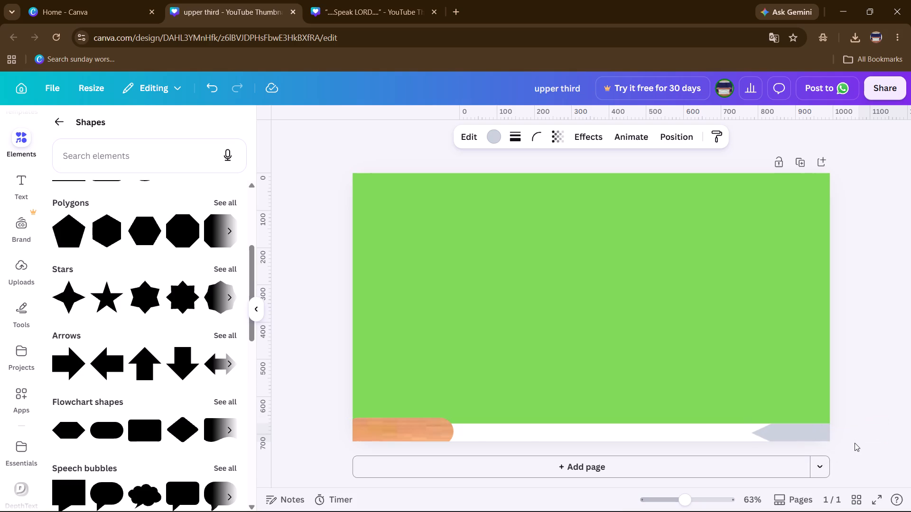
{"action": "key", "text": "Up"}
{"action": "key", "text": "Up"}
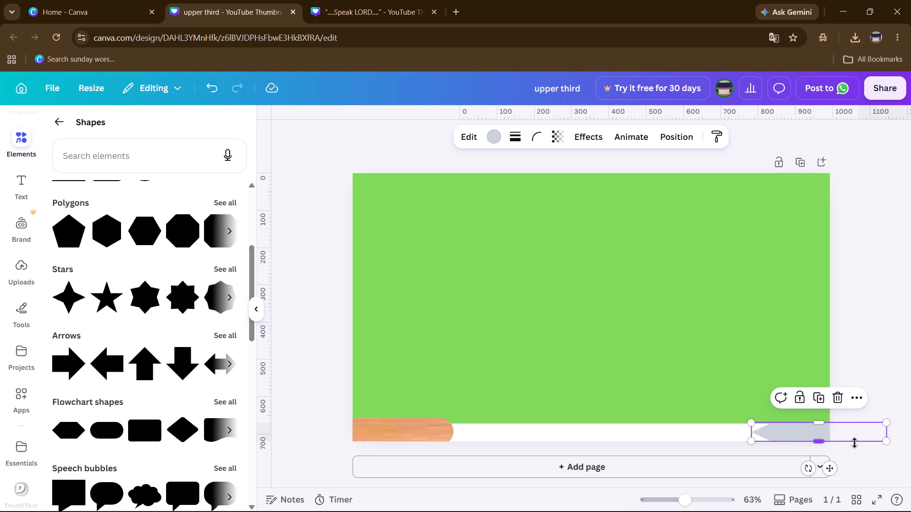
{"action": "left_click", "coordinate": [872, 369]}
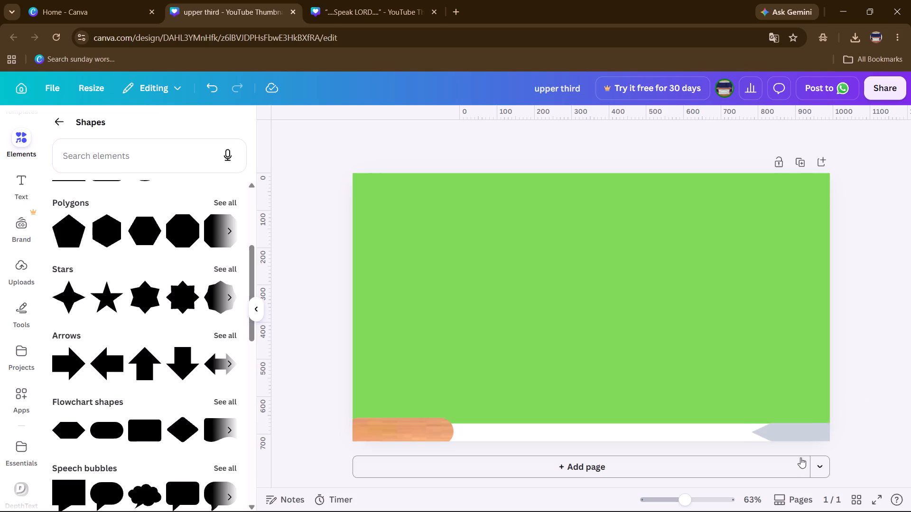
Recolour the arrow block deep blue, using the third shade in the first row of the default solid colours.
{"action": "left_click", "coordinate": [797, 431]}
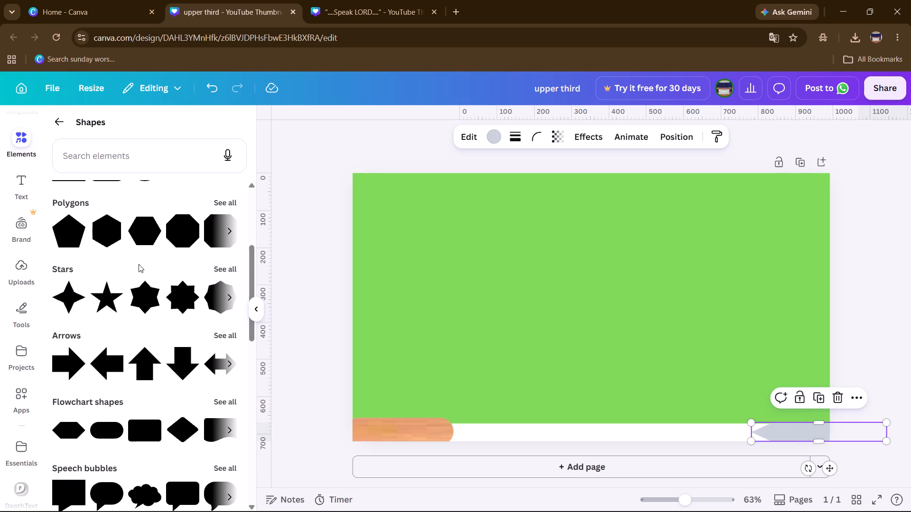
{"action": "left_click", "coordinate": [499, 140]}
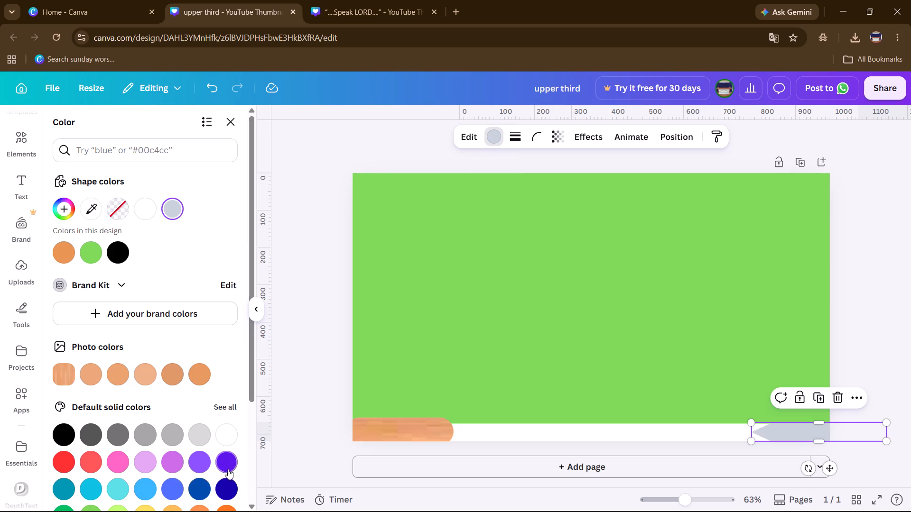
{"action": "scroll", "coordinate": [161, 482], "scroll_direction": "down", "scroll_amount": 1}
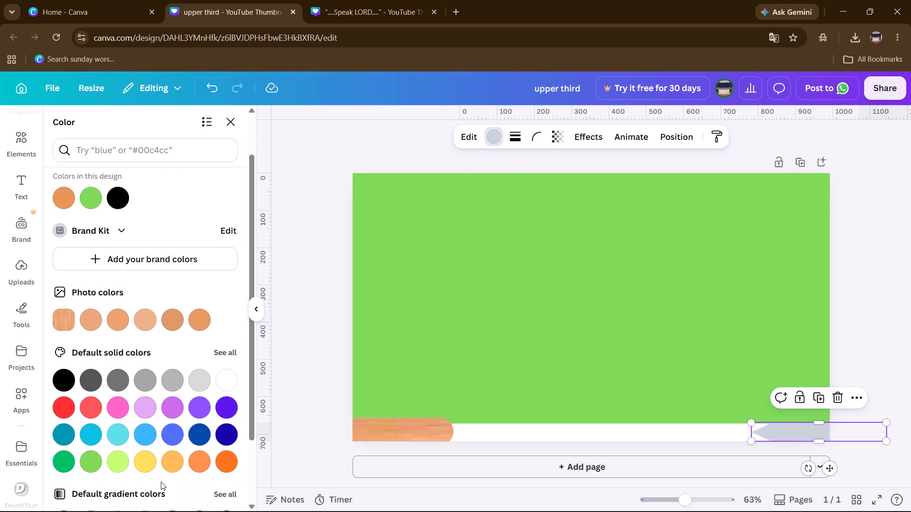
{"action": "left_click", "coordinate": [228, 347]}
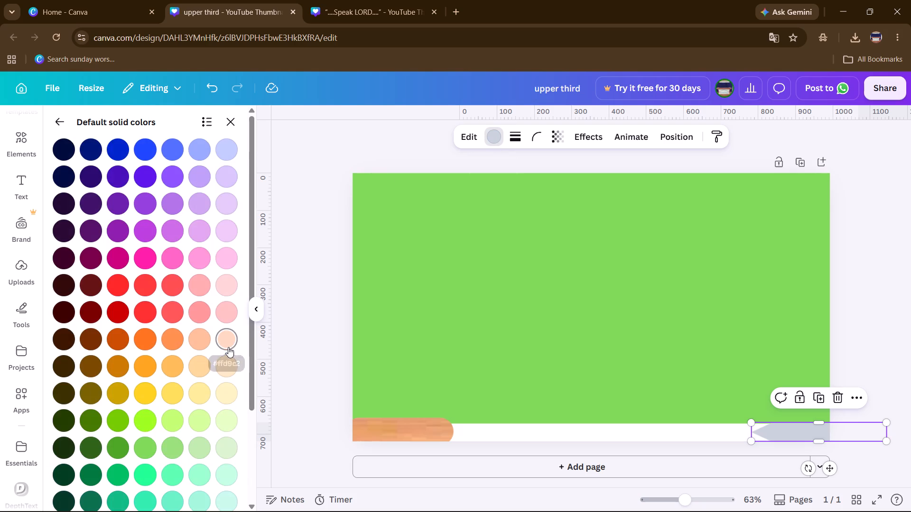
{"action": "left_click", "coordinate": [152, 149]}
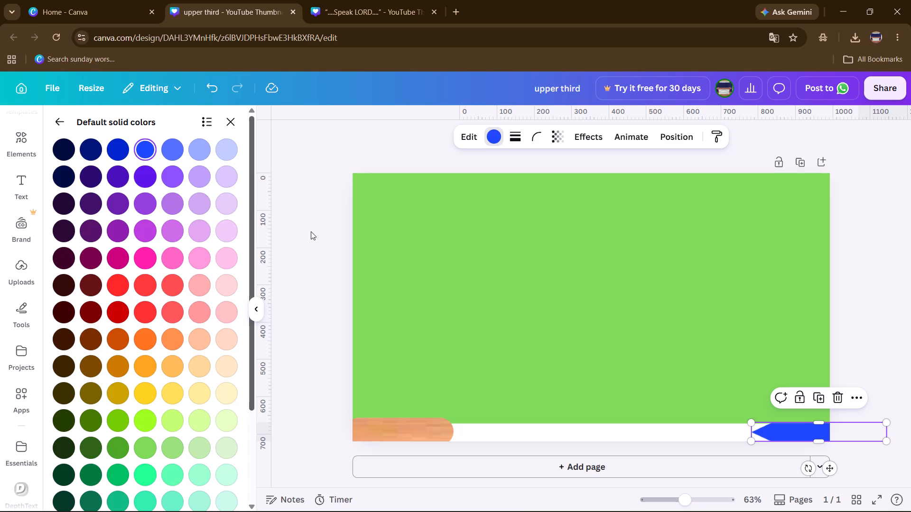
{"action": "left_click", "coordinate": [119, 149]}
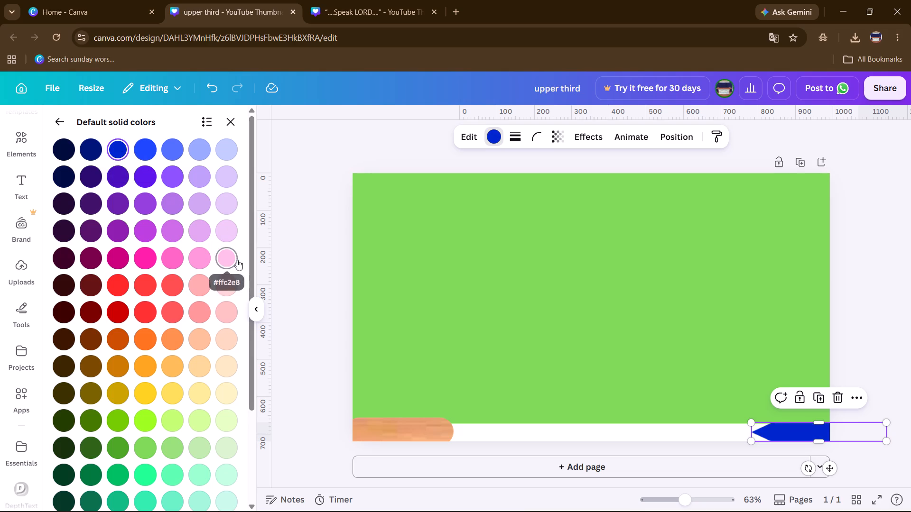
{"action": "left_click", "coordinate": [342, 299]}
{"action": "left_click", "coordinate": [306, 304]}
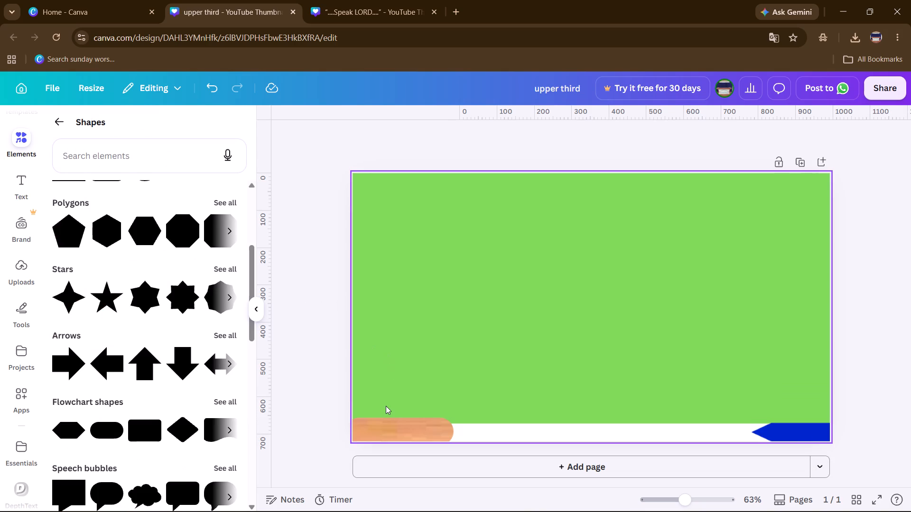
{"action": "left_click", "coordinate": [257, 306]}
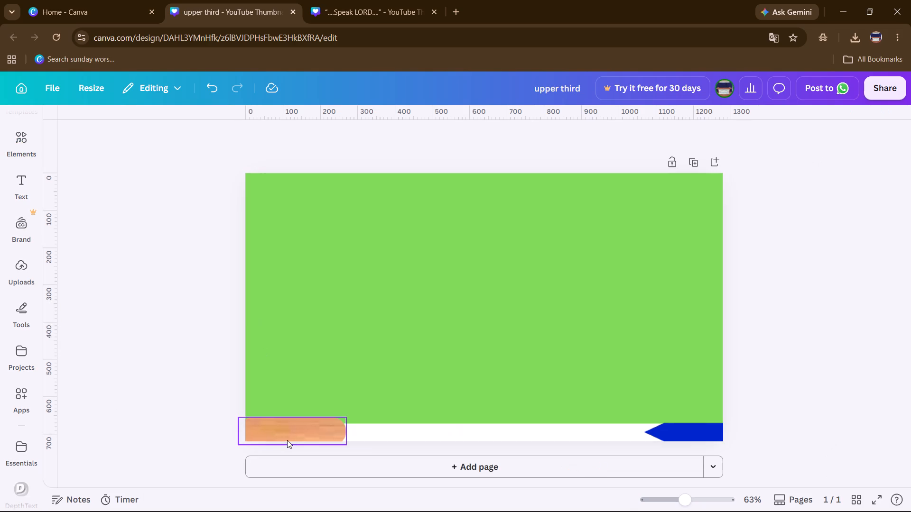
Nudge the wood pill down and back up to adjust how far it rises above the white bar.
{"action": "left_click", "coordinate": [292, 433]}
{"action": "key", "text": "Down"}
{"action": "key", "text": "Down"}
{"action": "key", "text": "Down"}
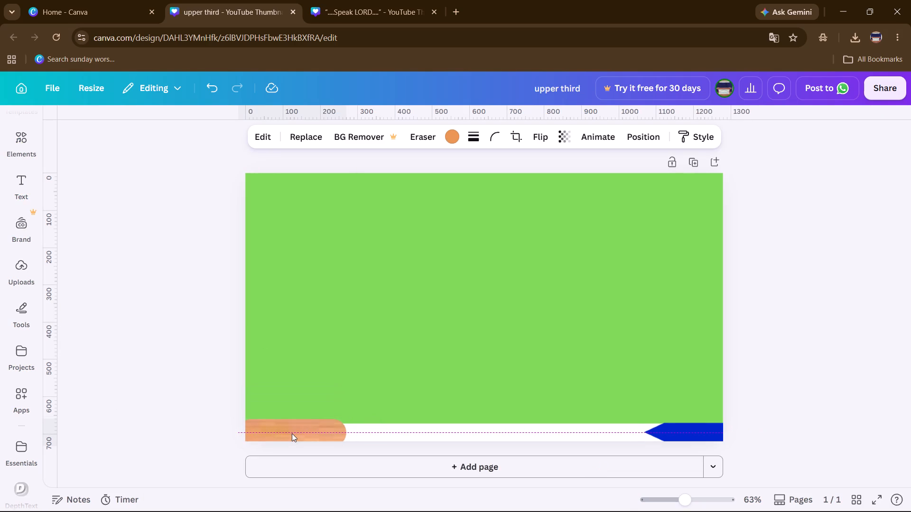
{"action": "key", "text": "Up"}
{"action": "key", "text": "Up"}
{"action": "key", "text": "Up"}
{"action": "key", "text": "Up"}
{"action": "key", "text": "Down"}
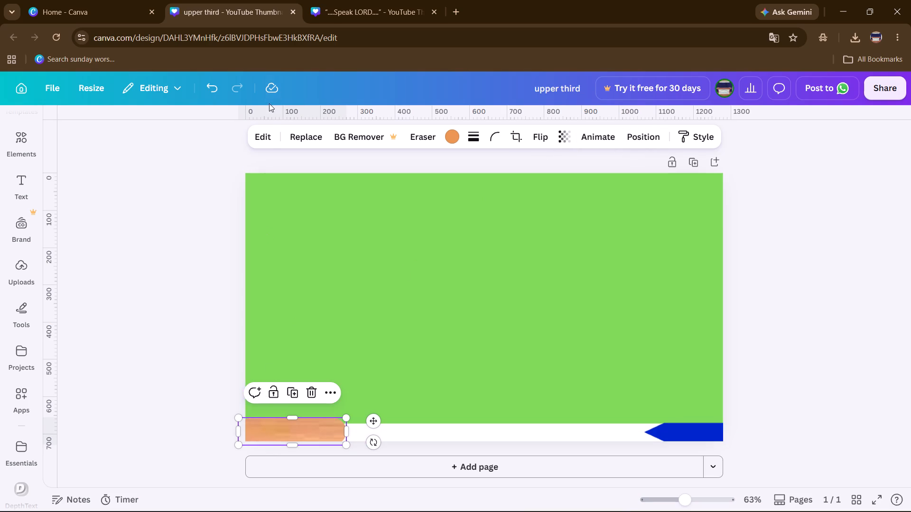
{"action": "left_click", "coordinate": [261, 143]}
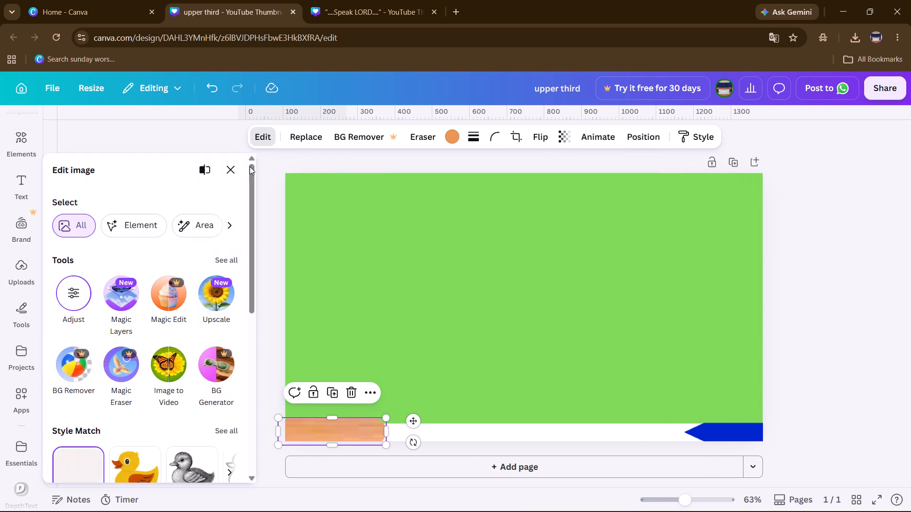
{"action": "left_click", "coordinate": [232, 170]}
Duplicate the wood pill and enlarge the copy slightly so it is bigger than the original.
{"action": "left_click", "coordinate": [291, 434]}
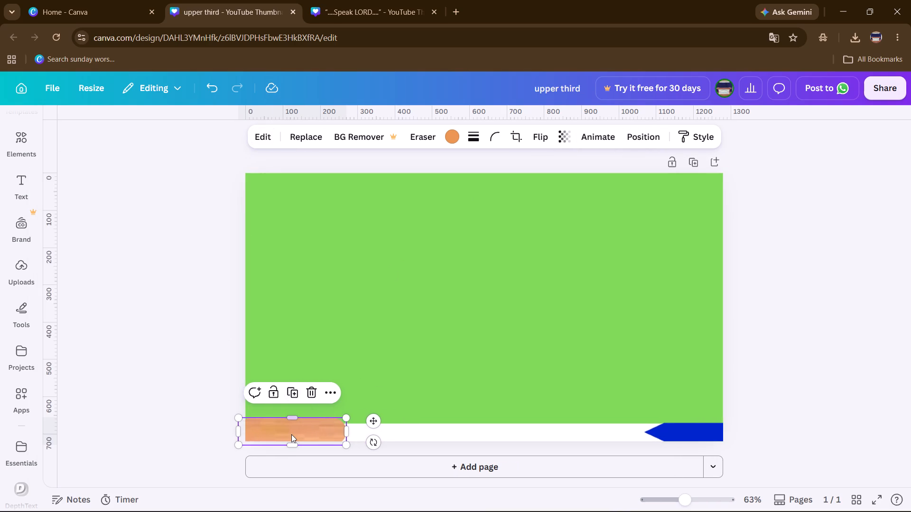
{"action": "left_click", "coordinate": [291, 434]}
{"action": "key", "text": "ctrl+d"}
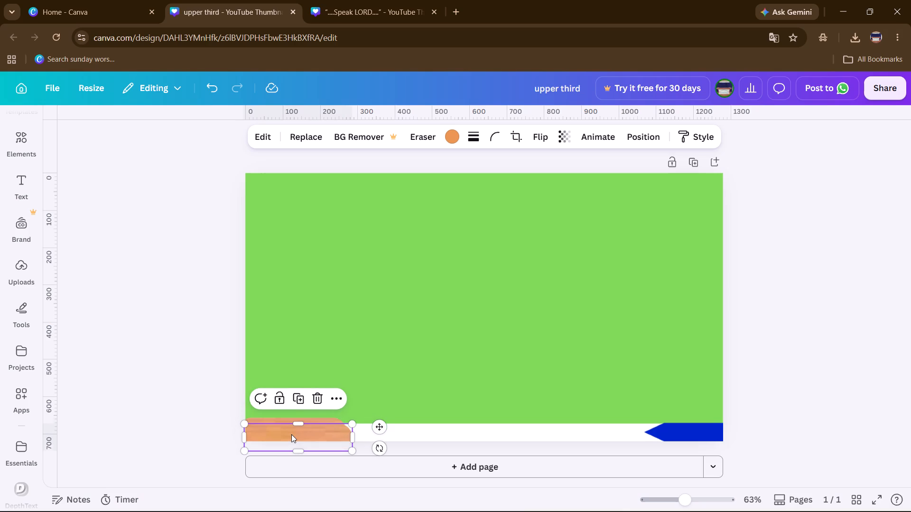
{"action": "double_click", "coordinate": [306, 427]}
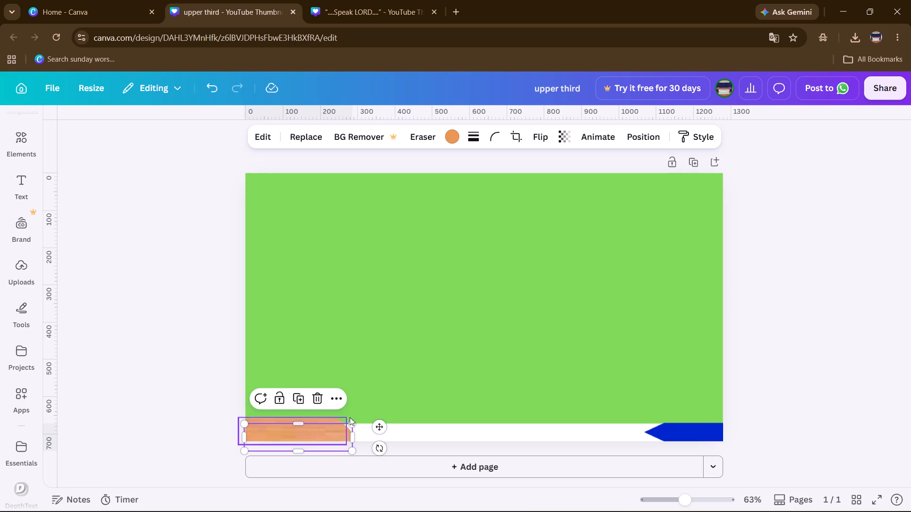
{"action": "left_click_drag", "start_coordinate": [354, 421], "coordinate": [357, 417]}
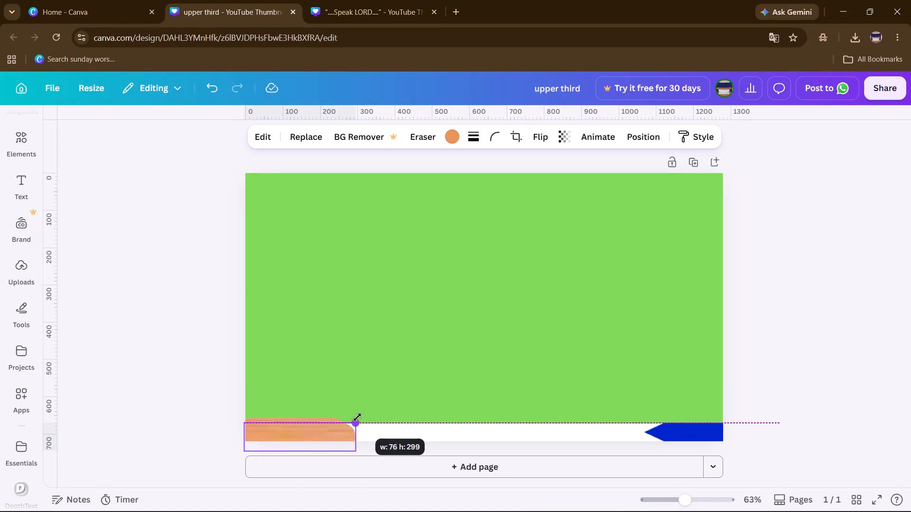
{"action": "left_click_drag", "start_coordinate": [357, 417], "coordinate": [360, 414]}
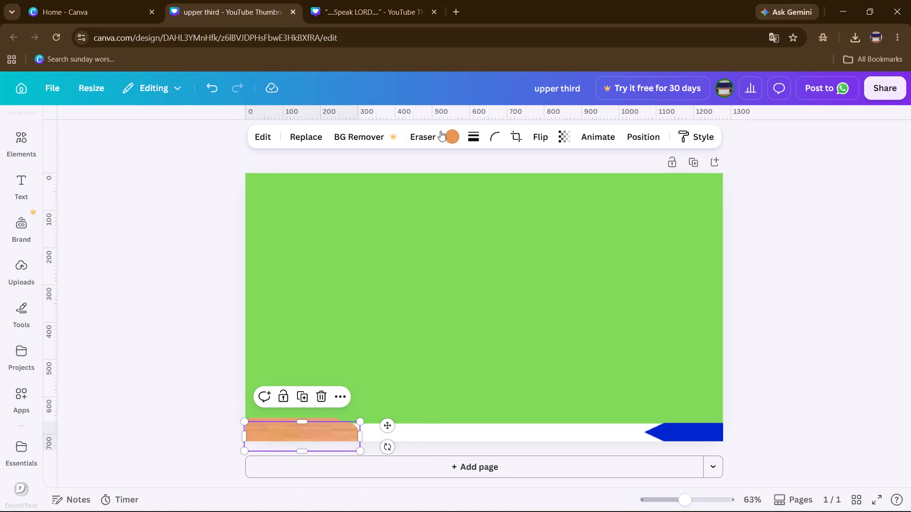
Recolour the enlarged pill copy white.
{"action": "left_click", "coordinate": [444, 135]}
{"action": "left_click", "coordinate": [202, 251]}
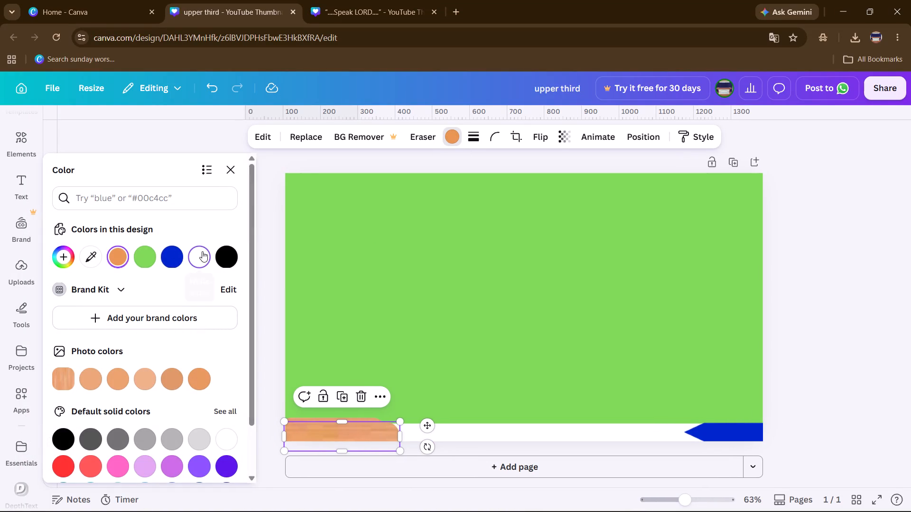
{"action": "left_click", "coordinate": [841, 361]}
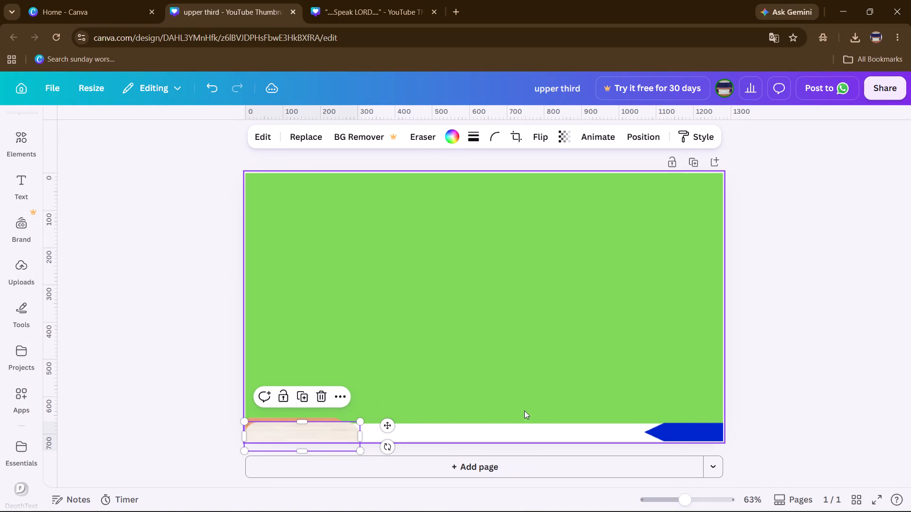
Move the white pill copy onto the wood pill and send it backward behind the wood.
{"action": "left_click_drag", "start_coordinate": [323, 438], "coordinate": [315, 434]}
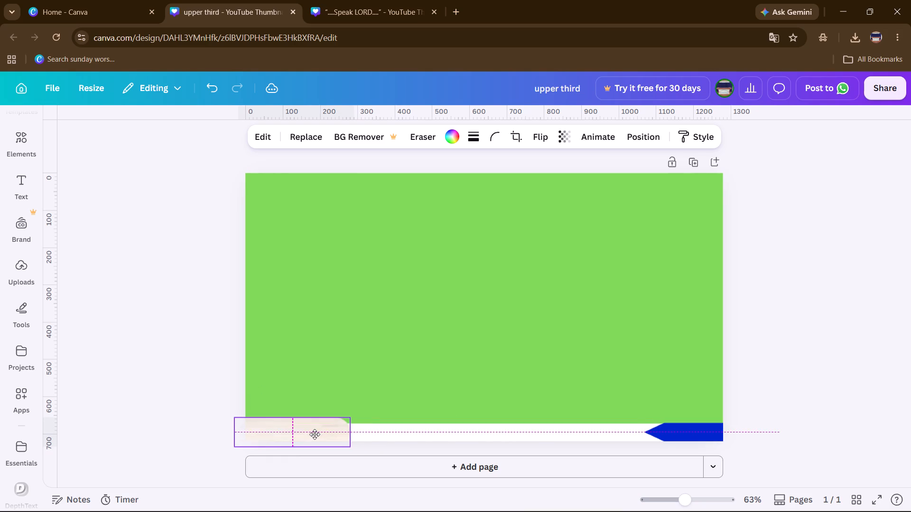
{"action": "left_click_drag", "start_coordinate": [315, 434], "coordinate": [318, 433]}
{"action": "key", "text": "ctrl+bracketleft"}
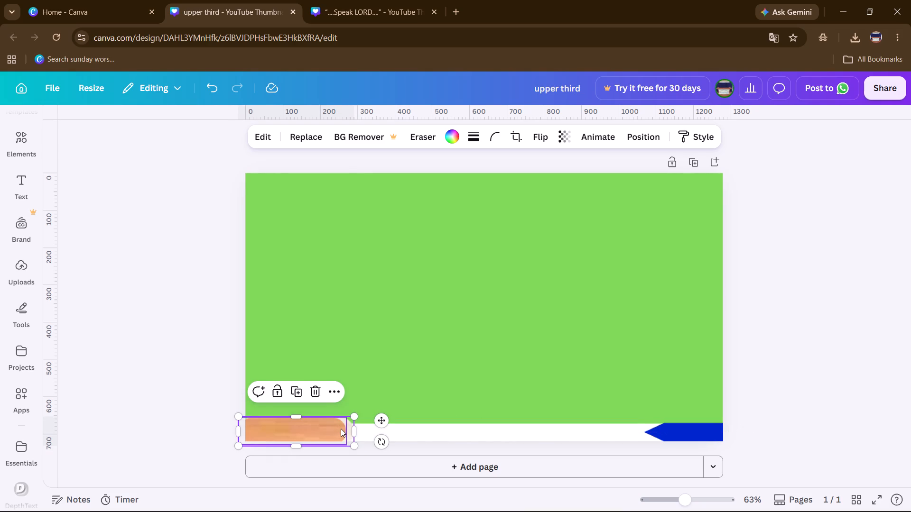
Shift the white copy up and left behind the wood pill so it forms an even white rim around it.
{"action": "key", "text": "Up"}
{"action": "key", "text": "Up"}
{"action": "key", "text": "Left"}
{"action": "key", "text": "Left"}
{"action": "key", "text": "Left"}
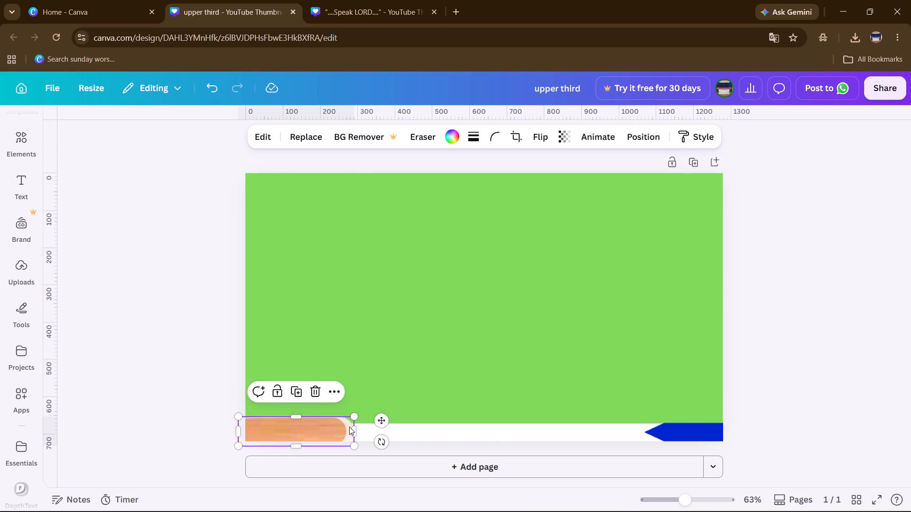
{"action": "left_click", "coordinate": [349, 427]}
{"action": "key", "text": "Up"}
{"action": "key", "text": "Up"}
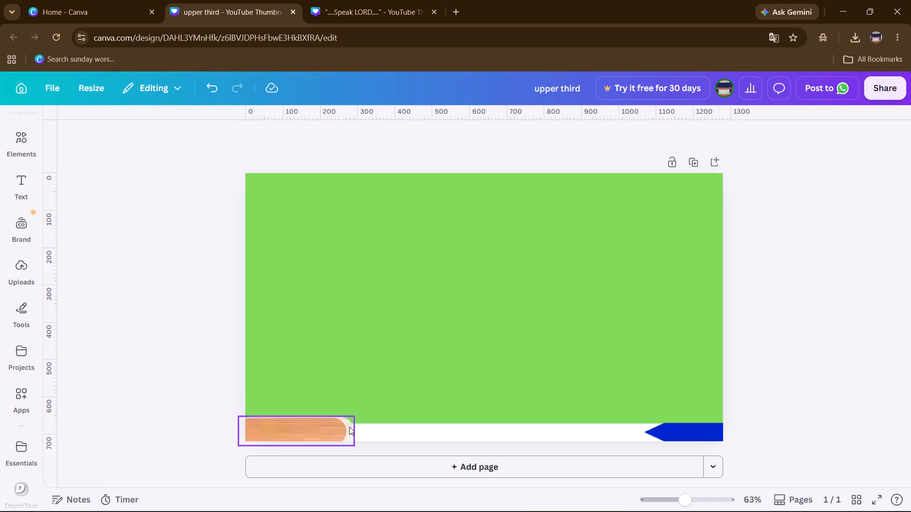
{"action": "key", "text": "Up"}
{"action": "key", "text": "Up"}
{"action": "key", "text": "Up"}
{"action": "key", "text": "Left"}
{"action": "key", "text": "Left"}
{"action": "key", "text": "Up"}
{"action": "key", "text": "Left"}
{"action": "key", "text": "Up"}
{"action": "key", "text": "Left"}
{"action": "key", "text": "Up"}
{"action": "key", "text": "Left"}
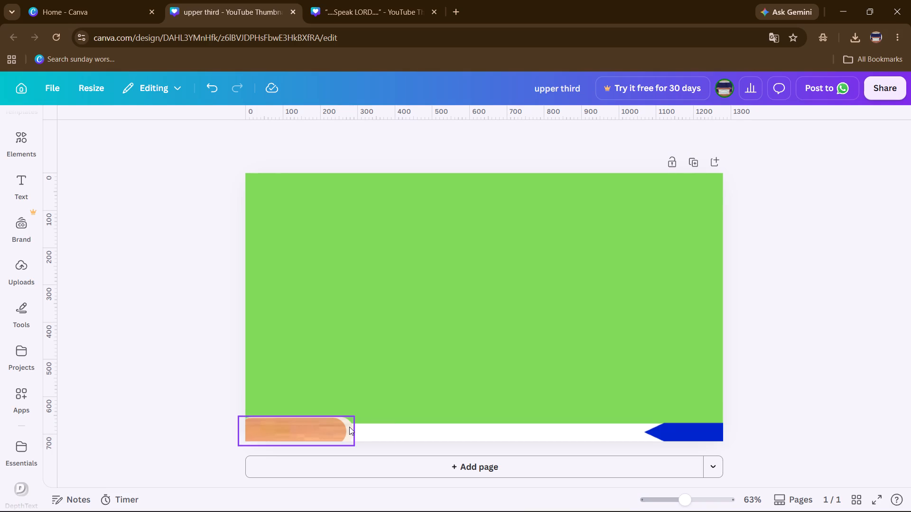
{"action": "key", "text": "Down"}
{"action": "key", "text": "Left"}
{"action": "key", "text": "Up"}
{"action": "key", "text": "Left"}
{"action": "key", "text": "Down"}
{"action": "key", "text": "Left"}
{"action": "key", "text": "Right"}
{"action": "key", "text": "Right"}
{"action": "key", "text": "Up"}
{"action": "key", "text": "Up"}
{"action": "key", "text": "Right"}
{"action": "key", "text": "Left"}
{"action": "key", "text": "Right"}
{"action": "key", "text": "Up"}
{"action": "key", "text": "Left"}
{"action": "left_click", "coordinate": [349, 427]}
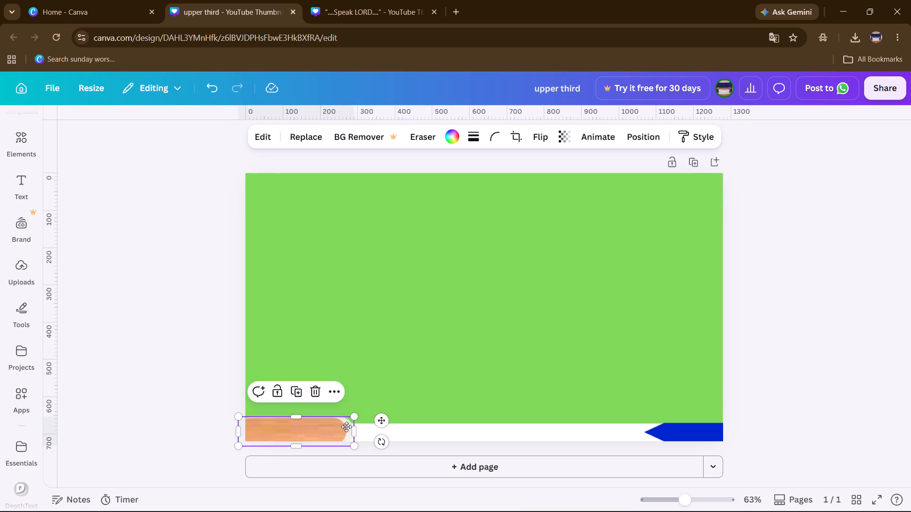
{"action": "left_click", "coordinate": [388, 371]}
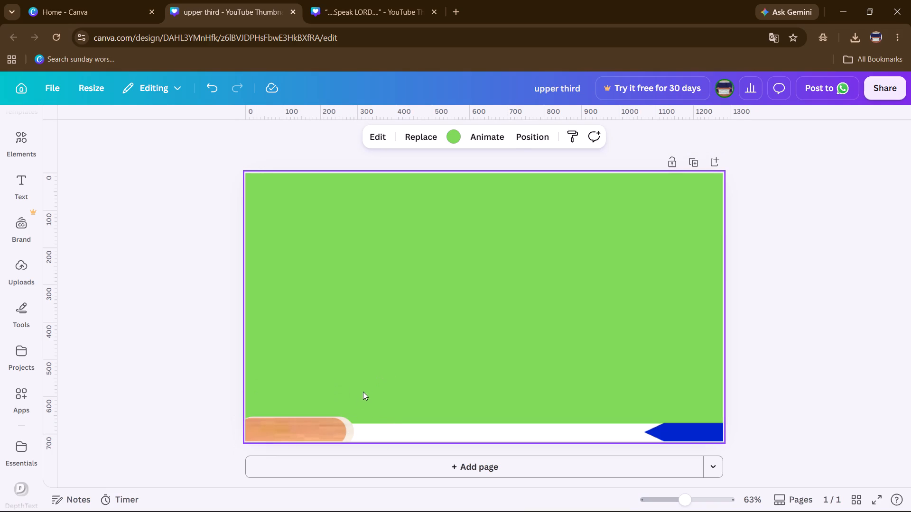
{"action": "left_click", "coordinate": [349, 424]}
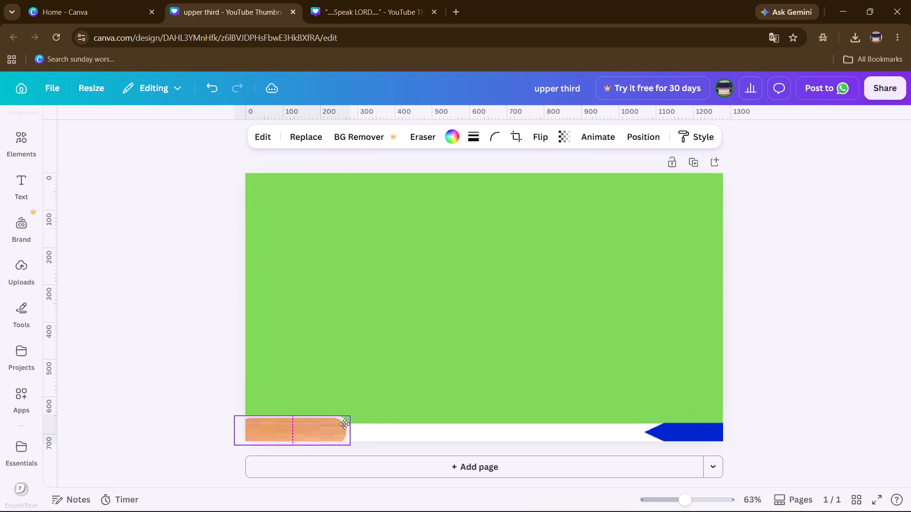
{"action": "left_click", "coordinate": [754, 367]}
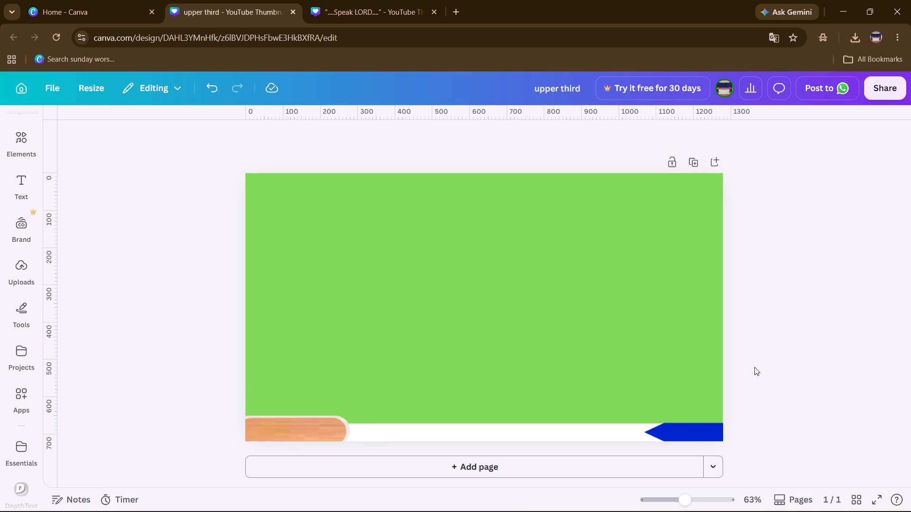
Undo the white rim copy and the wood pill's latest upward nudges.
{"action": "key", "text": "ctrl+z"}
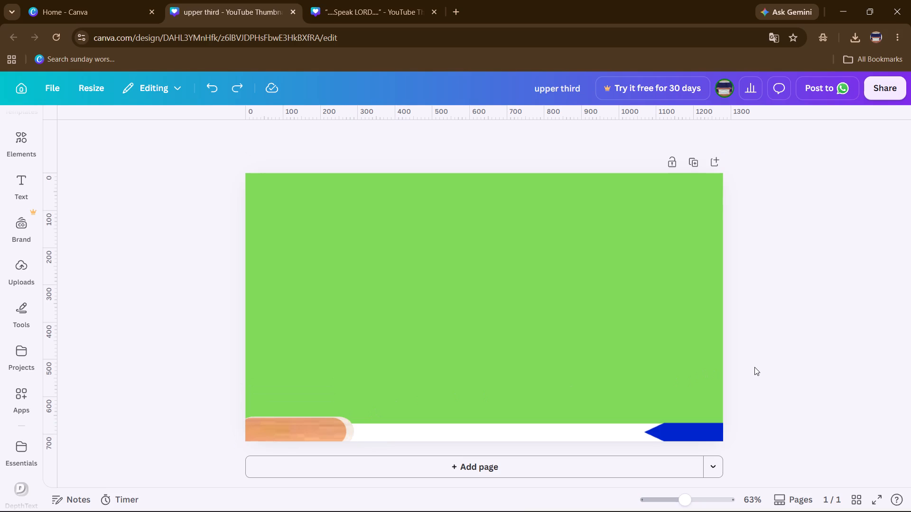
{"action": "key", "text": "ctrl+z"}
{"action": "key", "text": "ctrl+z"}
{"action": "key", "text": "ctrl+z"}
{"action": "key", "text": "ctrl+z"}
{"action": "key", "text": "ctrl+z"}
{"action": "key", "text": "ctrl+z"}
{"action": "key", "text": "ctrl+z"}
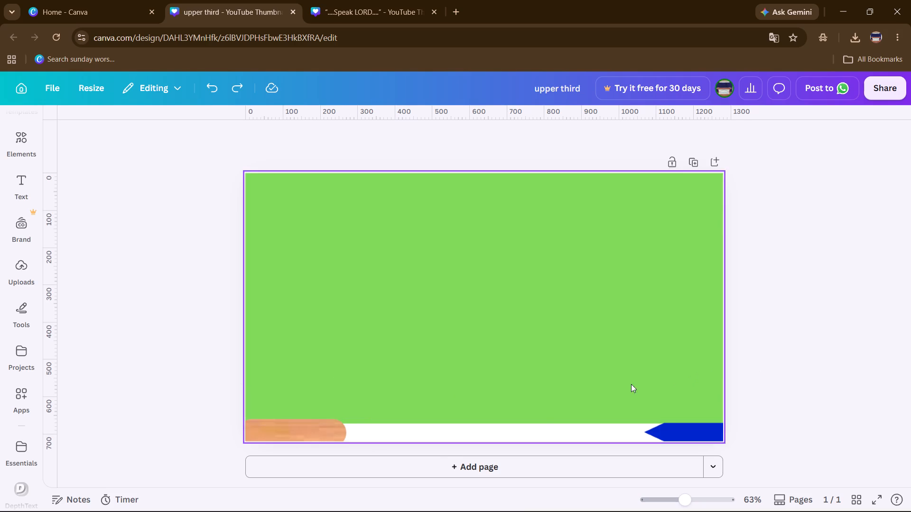
Nudge the wood pill up with small left and right corrections so it rises slightly above the white bar.
{"action": "left_click", "coordinate": [318, 437]}
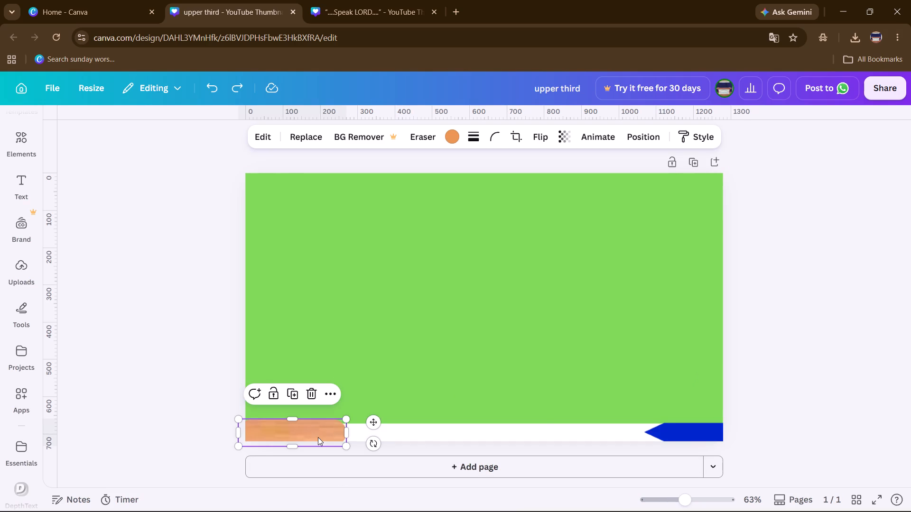
{"action": "key", "text": "Up"}
{"action": "key", "text": "Up"}
{"action": "key", "text": "Up"}
{"action": "key", "text": "Up"}
{"action": "key", "text": "Up"}
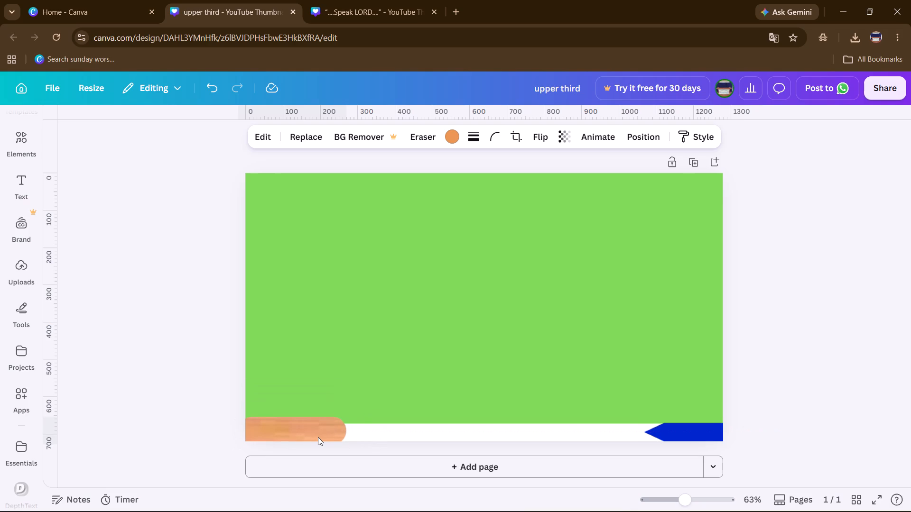
{"action": "key", "text": "Left"}
{"action": "key", "text": "Left"}
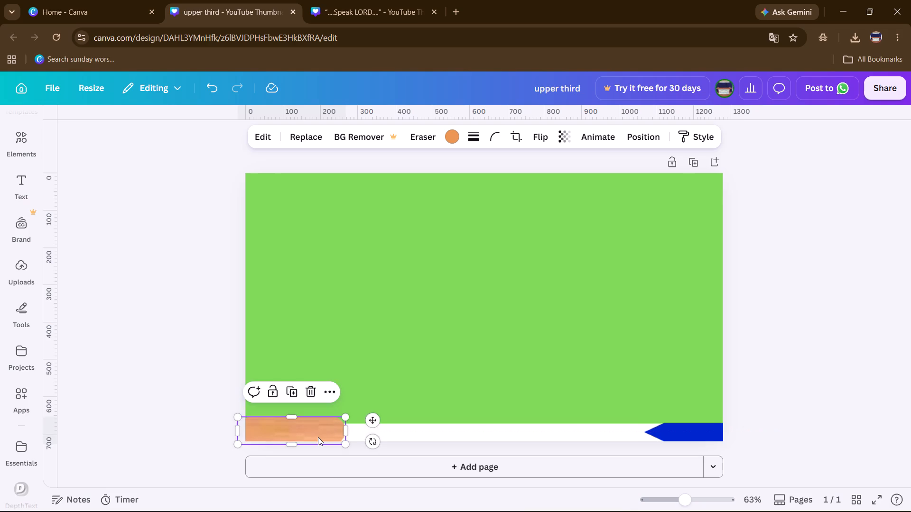
{"action": "key", "text": "Up"}
{"action": "key", "text": "Right"}
{"action": "key", "text": "Down"}
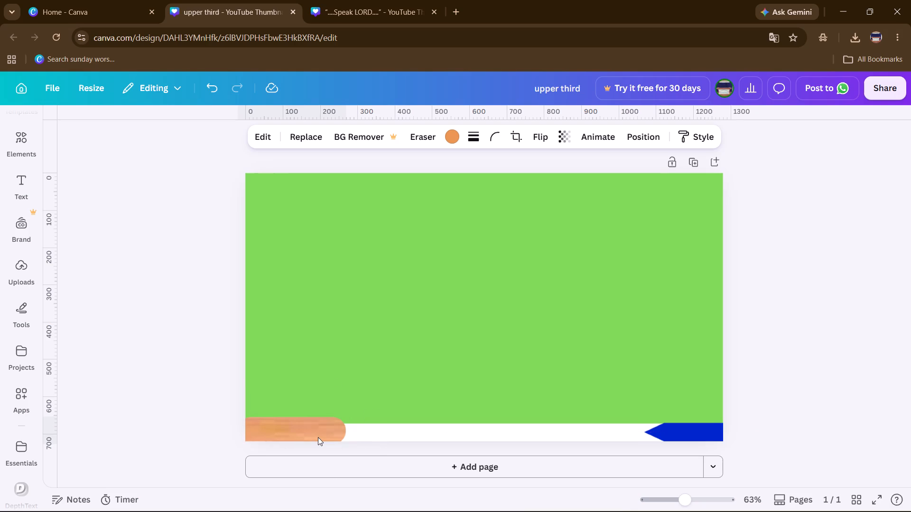
{"action": "key", "text": "Down"}
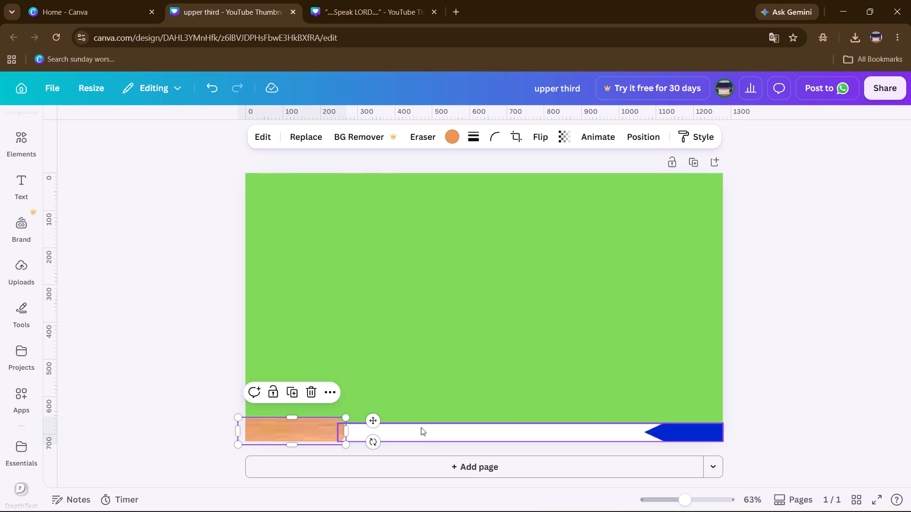
Heighten the blue arrow block upward past the white bar, then shift it down so its lower edge extends past the page.
{"action": "double_click", "coordinate": [680, 430]}
{"action": "left_click", "coordinate": [711, 425]}
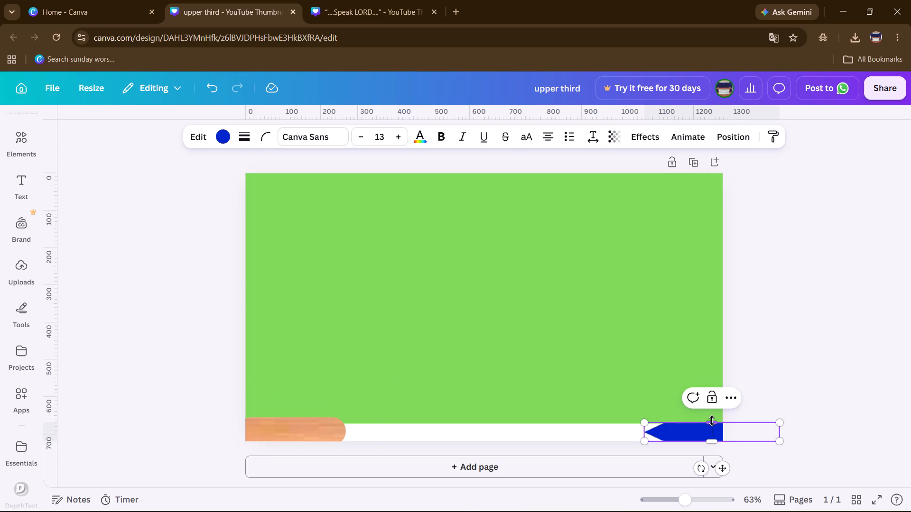
{"action": "left_click_drag", "start_coordinate": [711, 421], "coordinate": [711, 411]}
{"action": "left_click", "coordinate": [765, 393]}
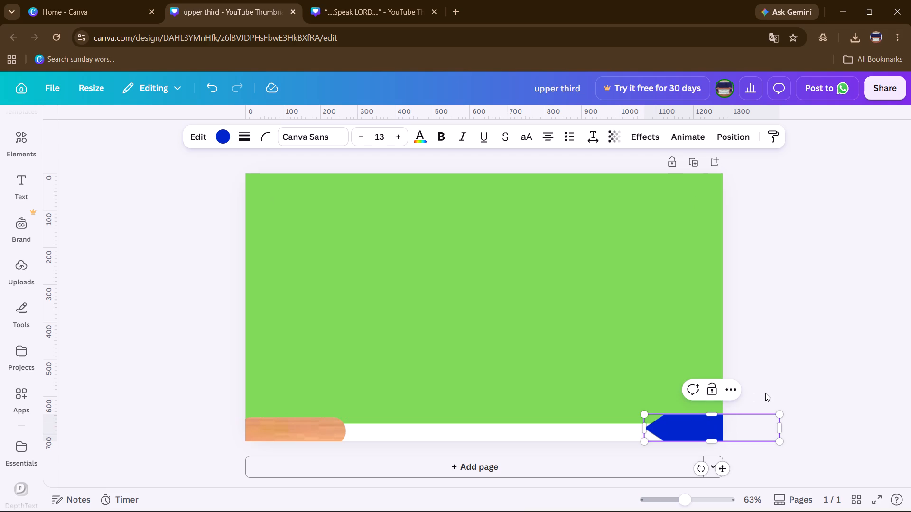
{"action": "left_click_drag", "start_coordinate": [699, 437], "coordinate": [699, 440]}
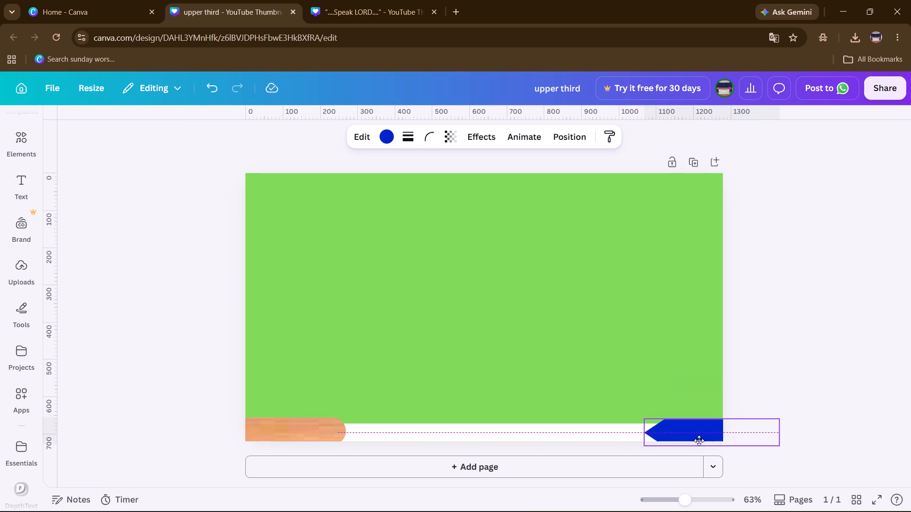
{"action": "left_click_drag", "start_coordinate": [699, 440], "coordinate": [700, 442]}
{"action": "left_click", "coordinate": [760, 393]}
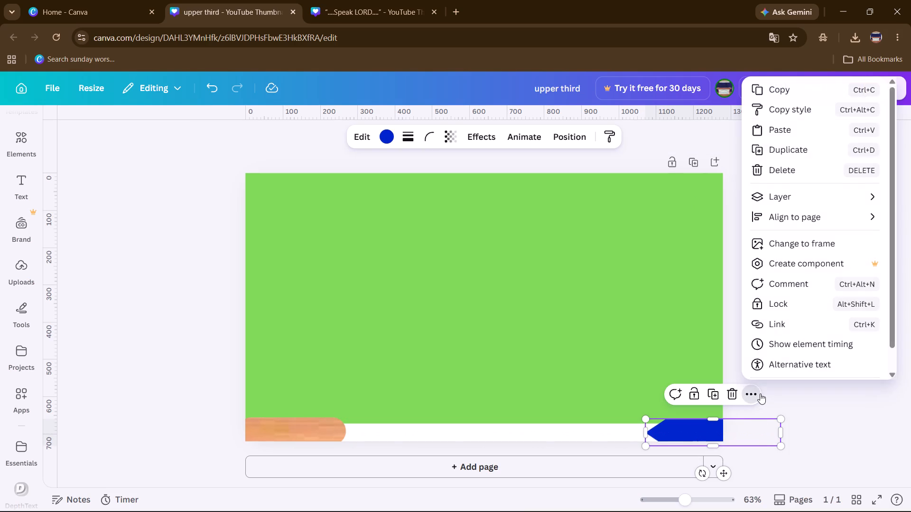
{"action": "left_click", "coordinate": [796, 387]}
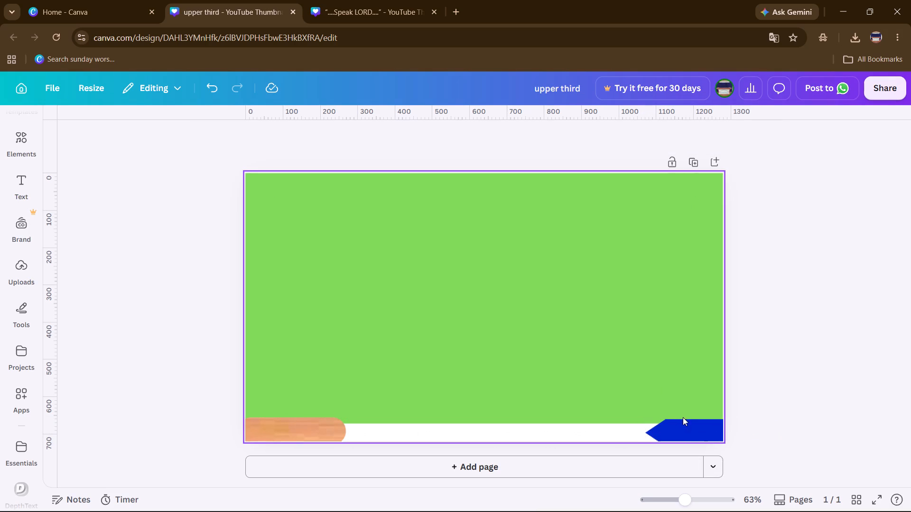
Stretch the blue arrow block's top edge to a height of about 77, level with the wood pill, and nudge it down once.
{"action": "double_click", "coordinate": [688, 422]}
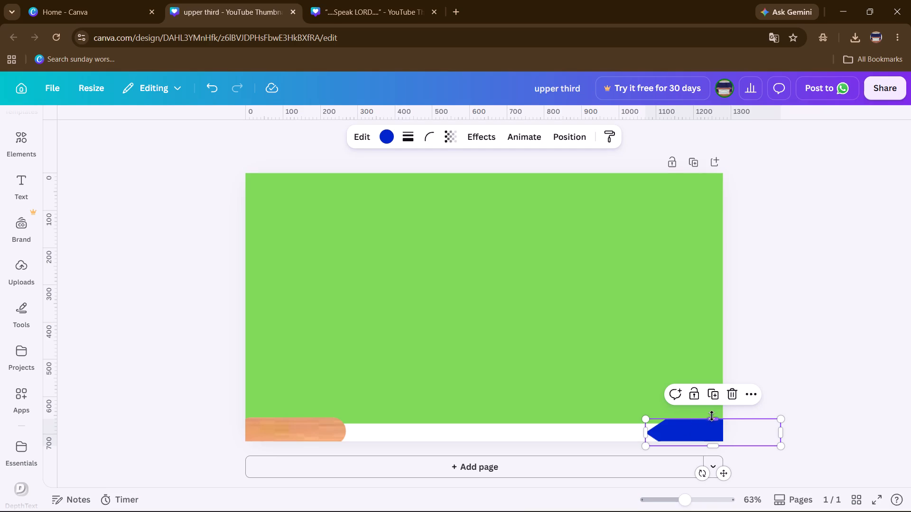
{"action": "left_click", "coordinate": [712, 419]}
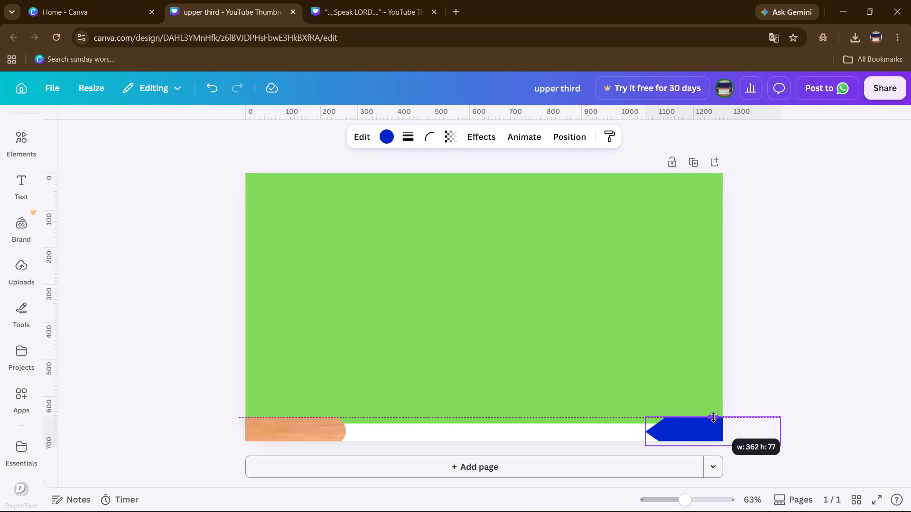
{"action": "left_click", "coordinate": [788, 385]}
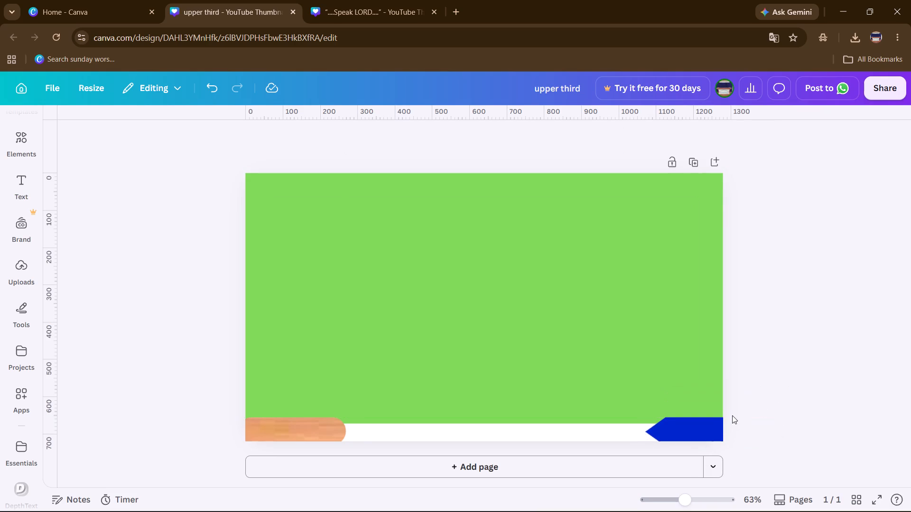
{"action": "left_click", "coordinate": [703, 428]}
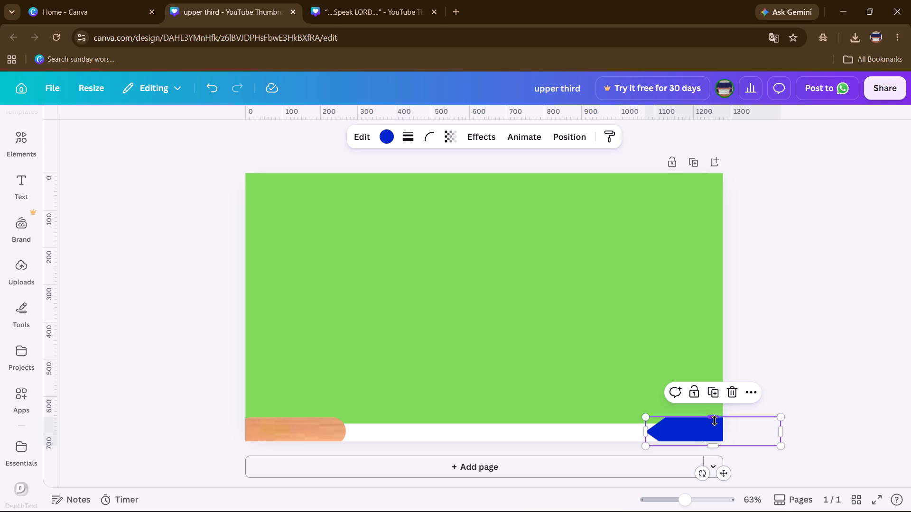
{"action": "key", "text": "Down"}
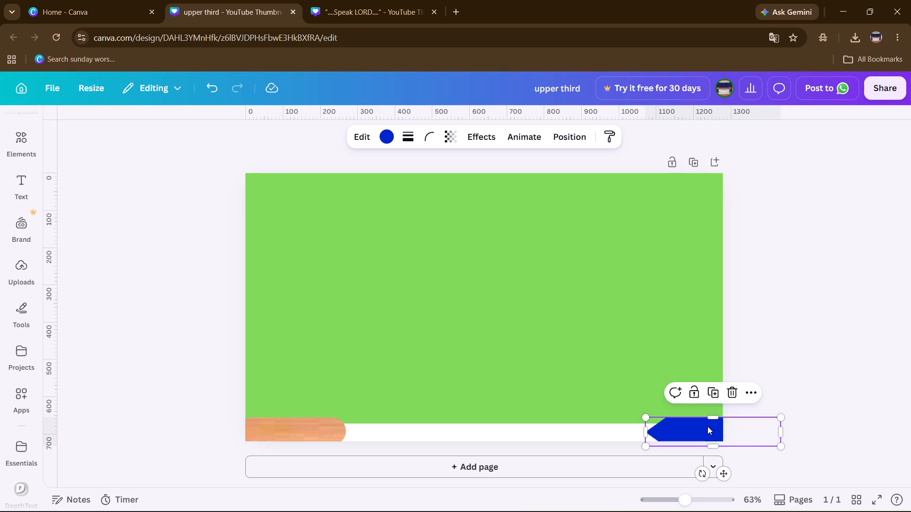
Duplicate the blue arrow block, place the copy over its upper part down to the white bar's top edge, and colour it background green.
{"action": "key", "text": "ctrl+d"}
{"action": "left_click", "coordinate": [783, 404]}
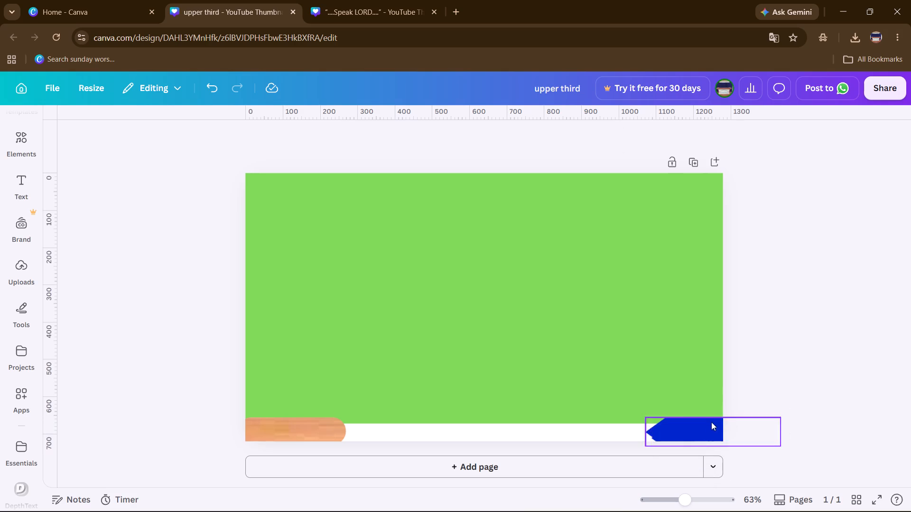
{"action": "left_click_drag", "start_coordinate": [701, 429], "coordinate": [687, 398]}
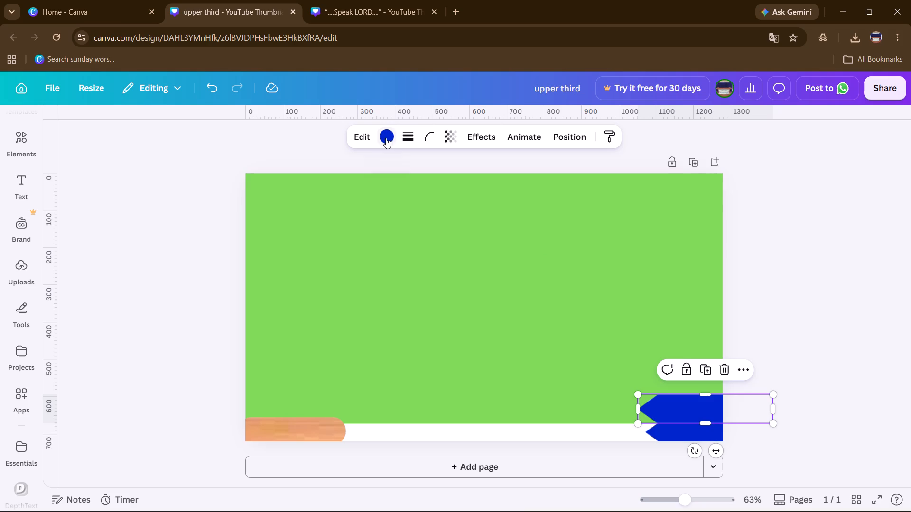
{"action": "left_click", "coordinate": [385, 137]}
{"action": "left_click", "coordinate": [94, 265]}
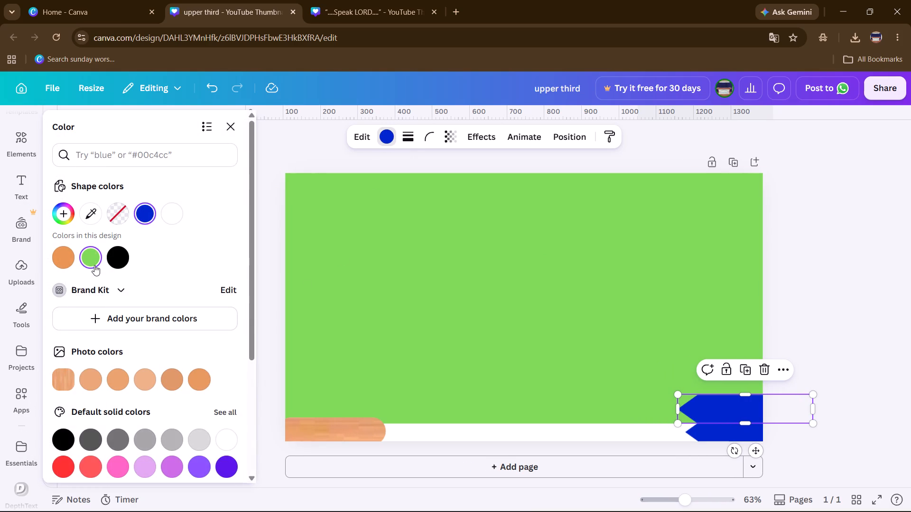
{"action": "left_click", "coordinate": [856, 289]}
{"action": "left_click", "coordinate": [856, 289]}
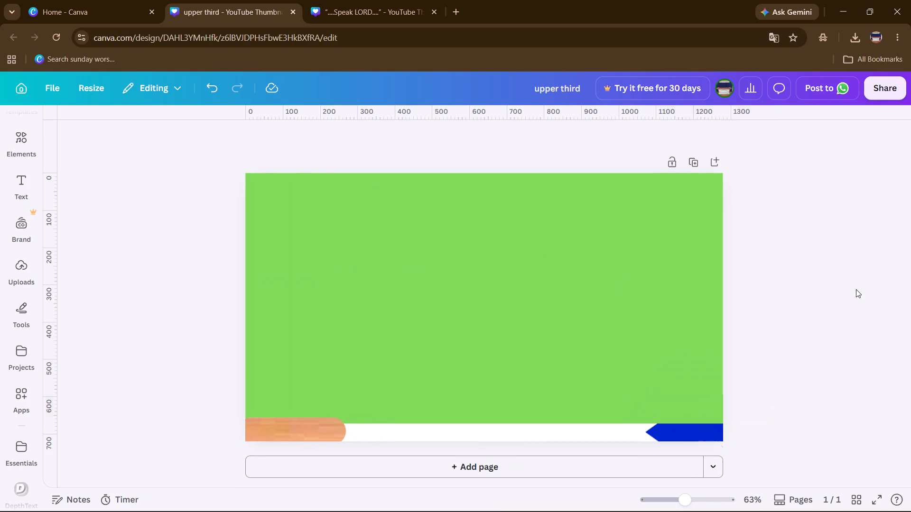
Nudge the blue arrow block down by a net two increments beneath the green copy.
{"action": "left_click", "coordinate": [696, 425]}
{"action": "key", "text": "Down"}
{"action": "key", "text": "Down"}
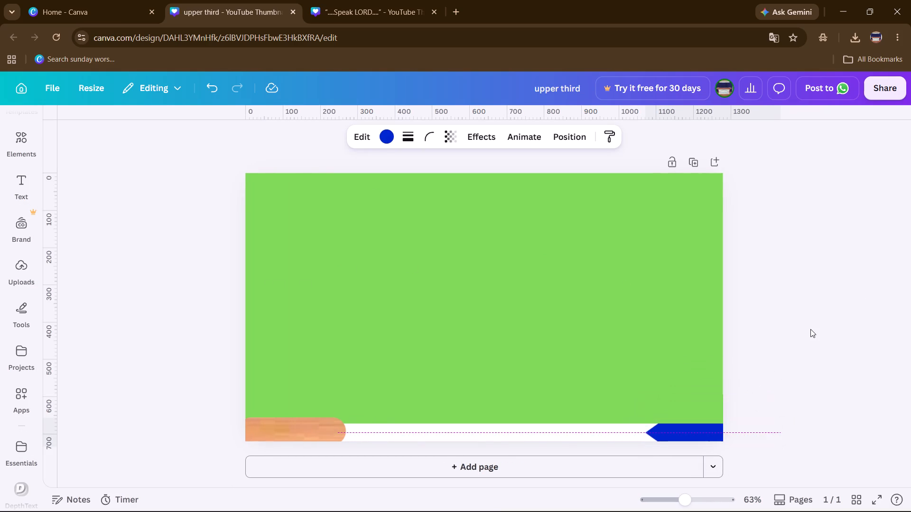
{"action": "key", "text": "Down"}
{"action": "key", "text": "Up"}
{"action": "left_click", "coordinate": [819, 328]}
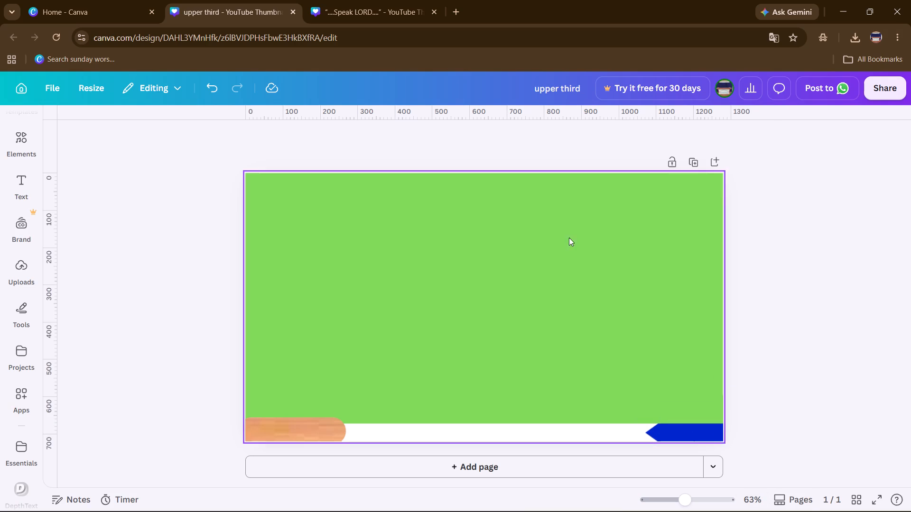
Nudge the wood pill down by a net one increment.
{"action": "left_click", "coordinate": [700, 308]}
{"action": "left_click", "coordinate": [313, 439]}
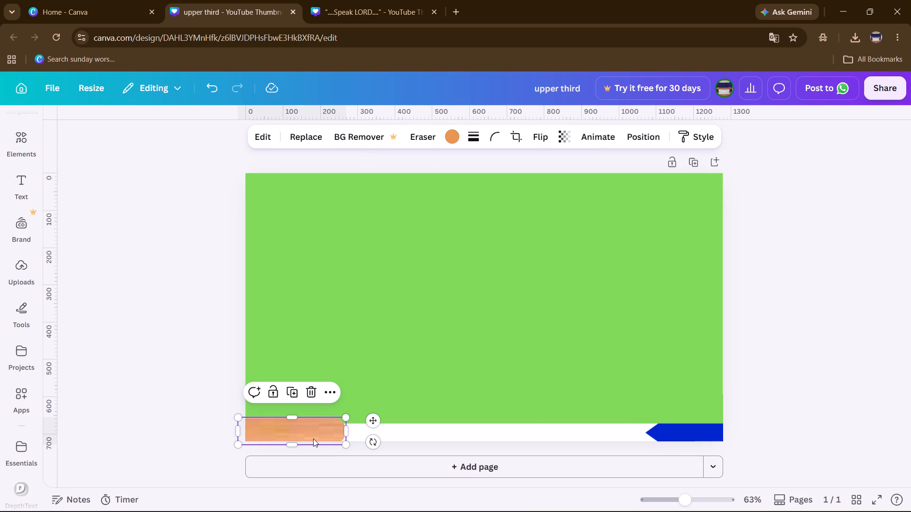
{"action": "key", "text": "Down"}
{"action": "key", "text": "Down"}
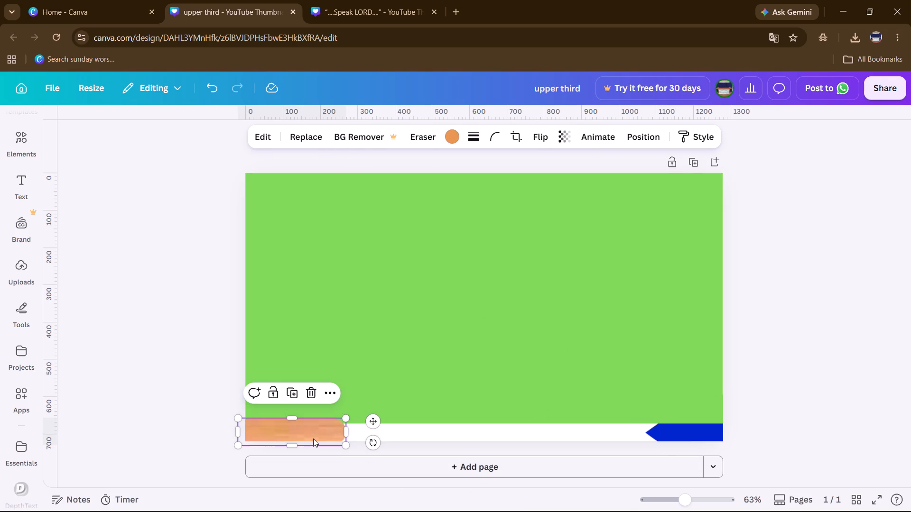
{"action": "key", "text": "Up"}
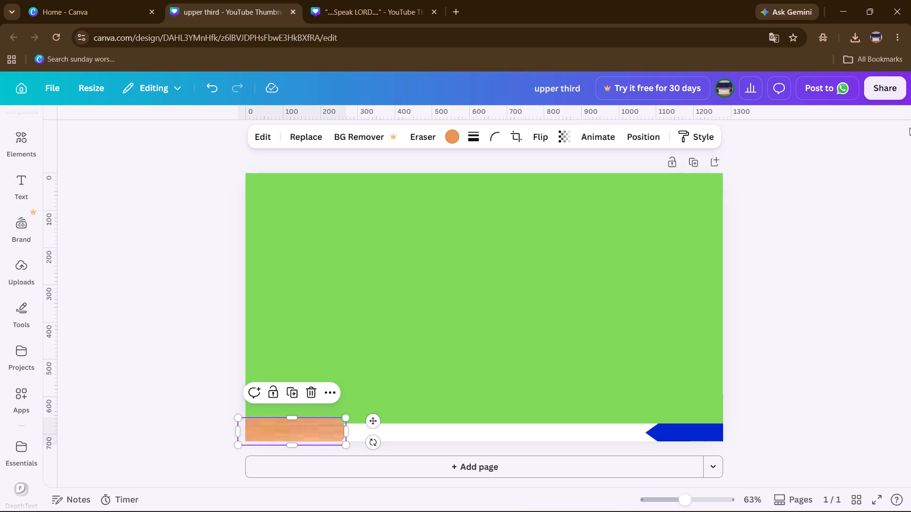
Download the design as a PNG, open the downloaded image to check it, and close the viewer.
{"action": "left_click", "coordinate": [888, 82]}
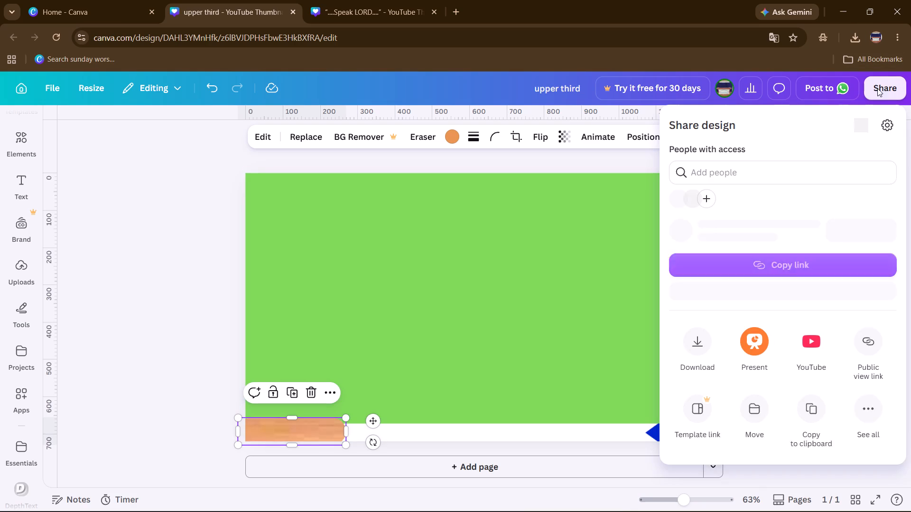
{"action": "left_click", "coordinate": [689, 360]}
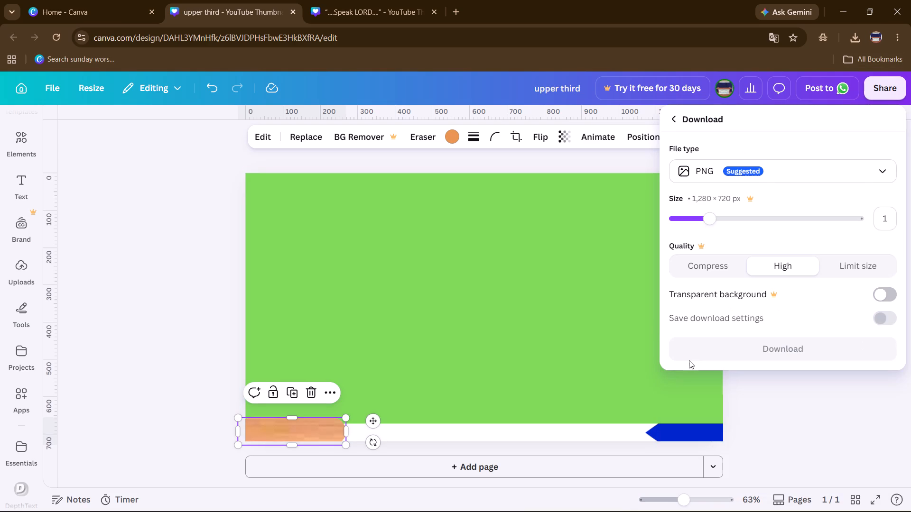
{"action": "left_click", "coordinate": [780, 161]}
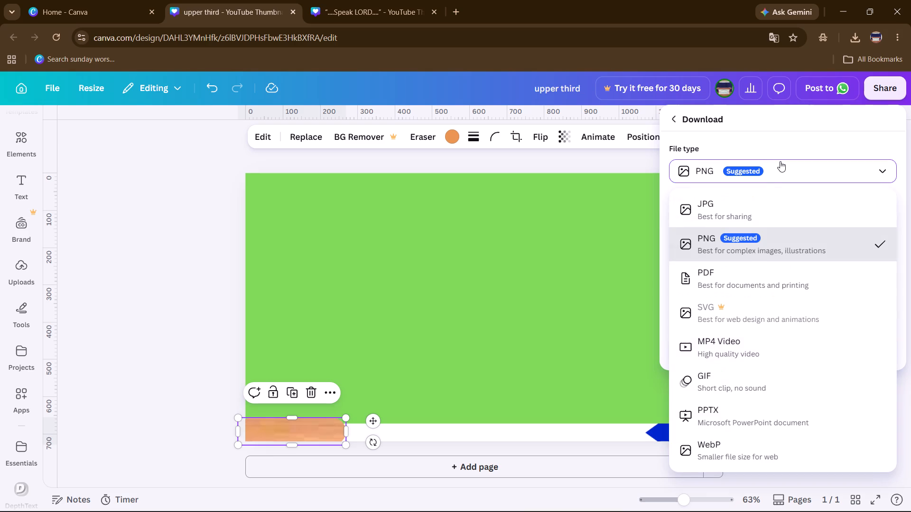
{"action": "left_click", "coordinate": [750, 251]}
{"action": "left_click", "coordinate": [745, 347]}
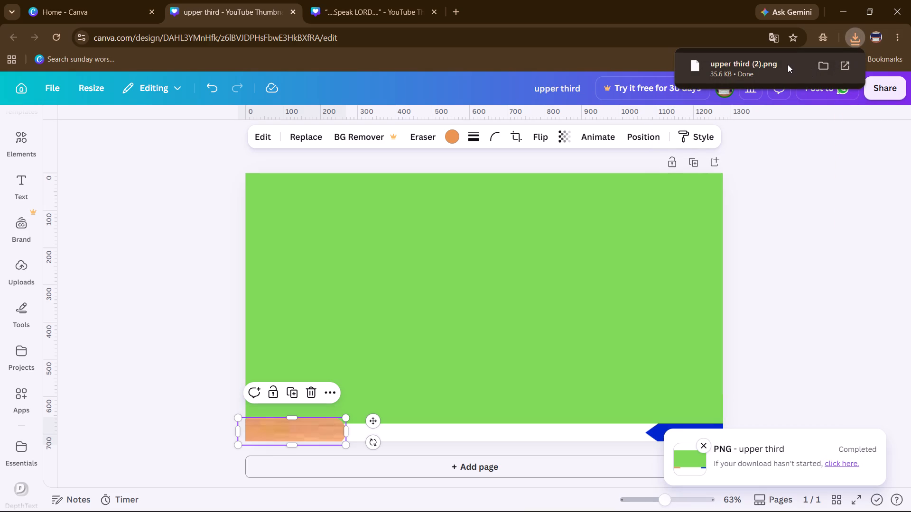
{"action": "left_click", "coordinate": [788, 64]}
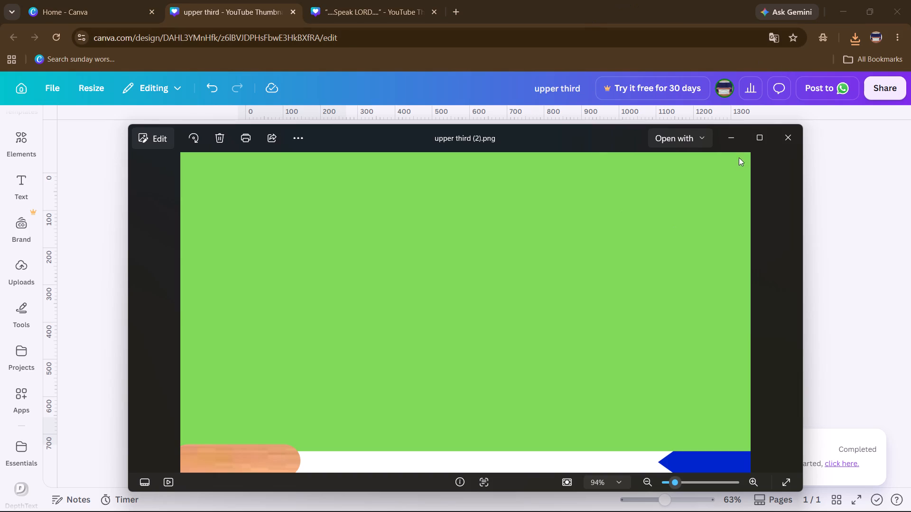
{"action": "left_click", "coordinate": [784, 136]}
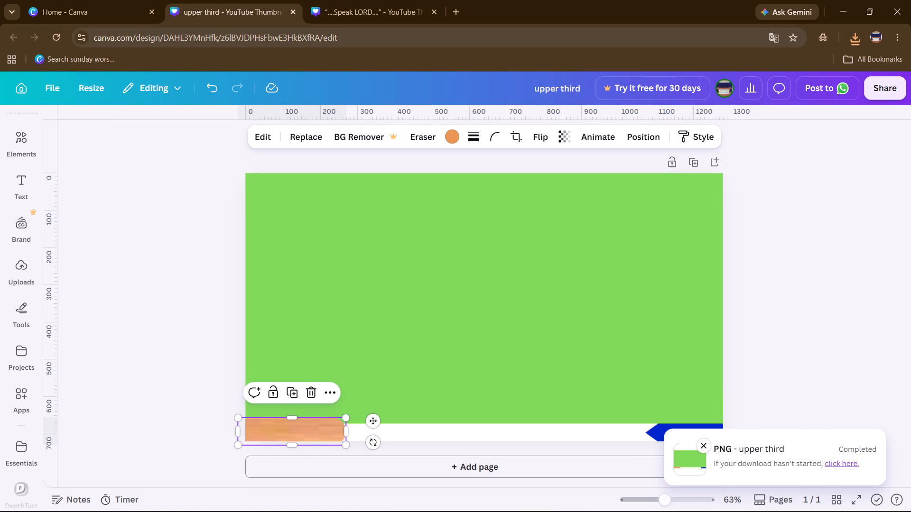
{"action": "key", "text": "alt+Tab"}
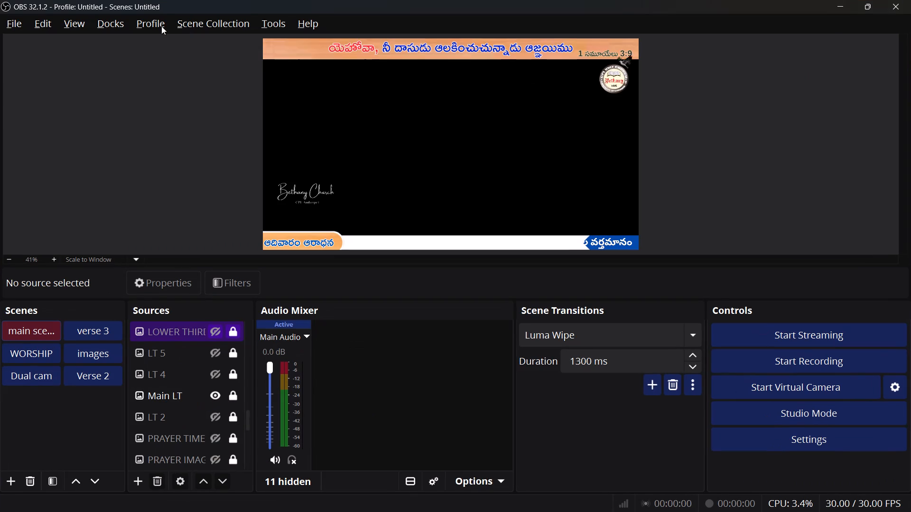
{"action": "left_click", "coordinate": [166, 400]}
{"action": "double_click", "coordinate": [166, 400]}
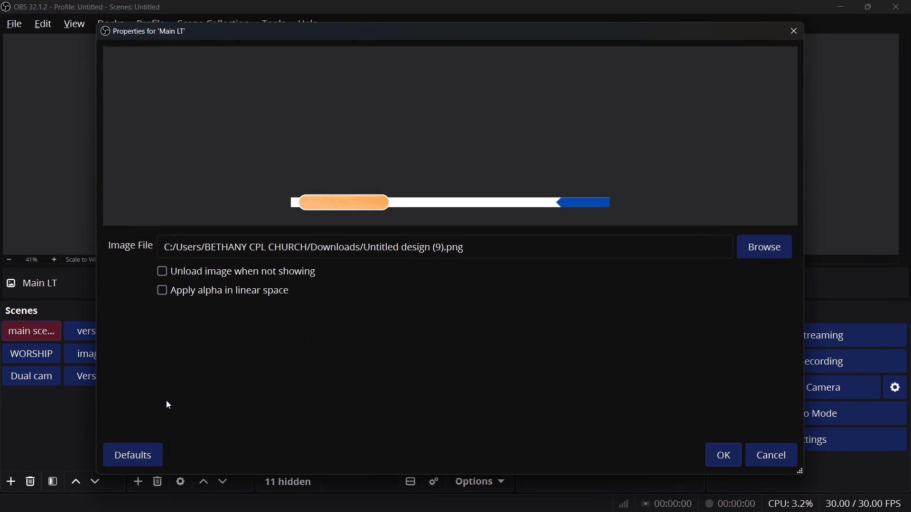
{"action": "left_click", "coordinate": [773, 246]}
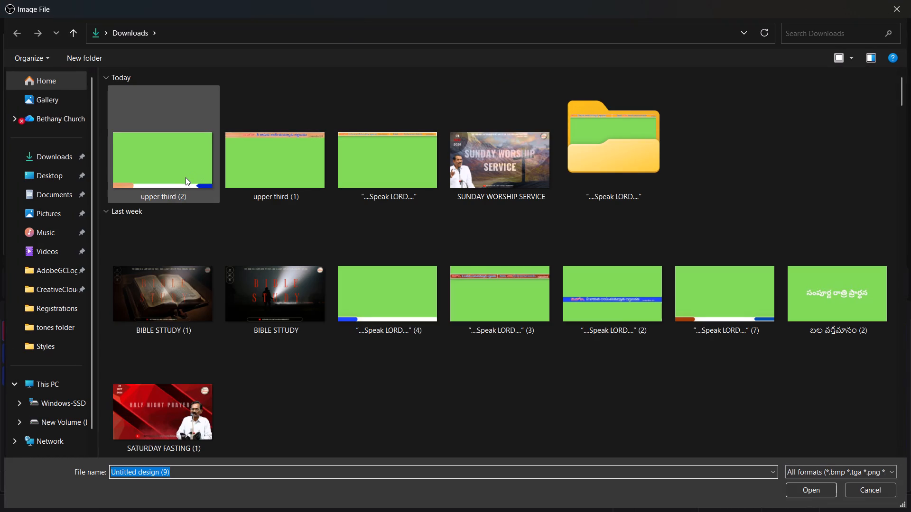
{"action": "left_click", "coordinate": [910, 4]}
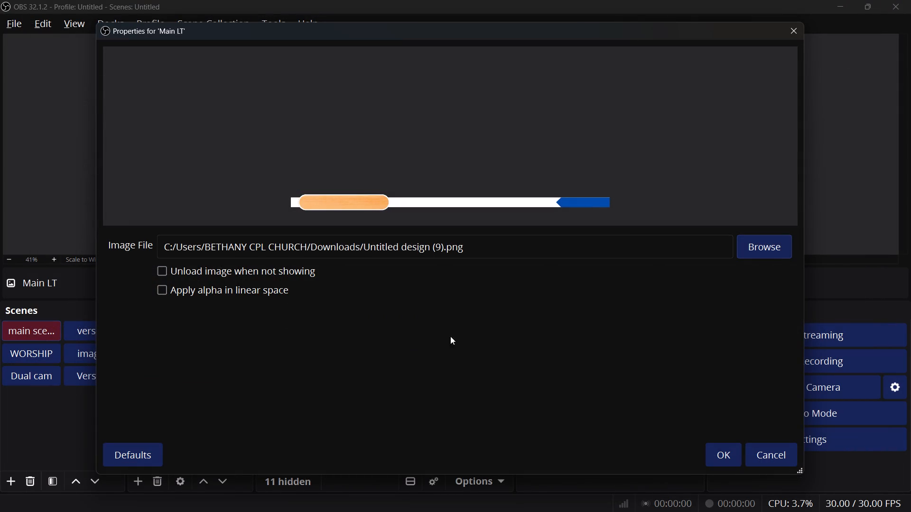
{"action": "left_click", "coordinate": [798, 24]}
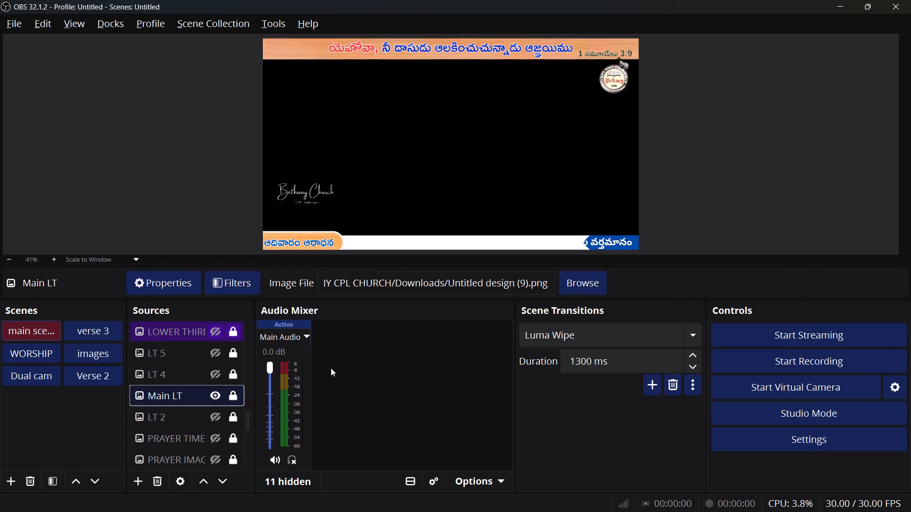
Switch back to the upper third design in Canva.
{"action": "key", "text": "alt+Tab"}
{"action": "key", "text": "alt+Tab"}
{"action": "key", "text": "alt+Tab"}
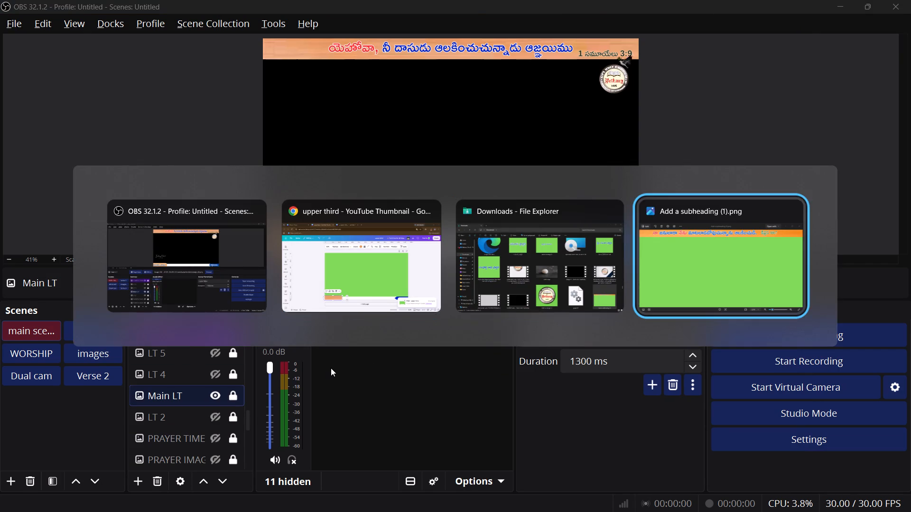
{"action": "key", "text": "alt+Tab"}
{"action": "key", "text": "alt+Tab"}
{"action": "key", "text": "alt+Tab"}
{"action": "key", "text": "alt+Tab"}
{"action": "key", "text": "alt+Tab"}
{"action": "key", "text": "alt+Tab"}
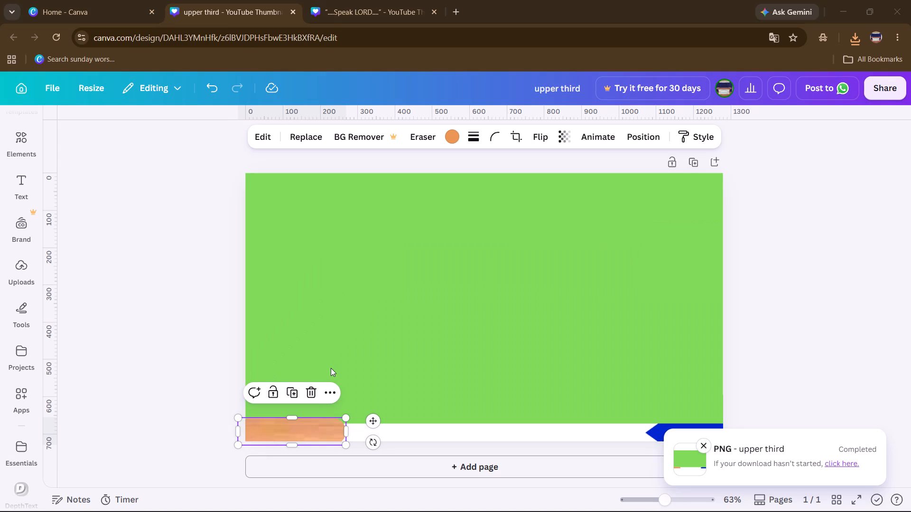
Nudge the wood pill upward, lifting it clear of the page's bottom edge.
{"action": "left_click", "coordinate": [111, 457]}
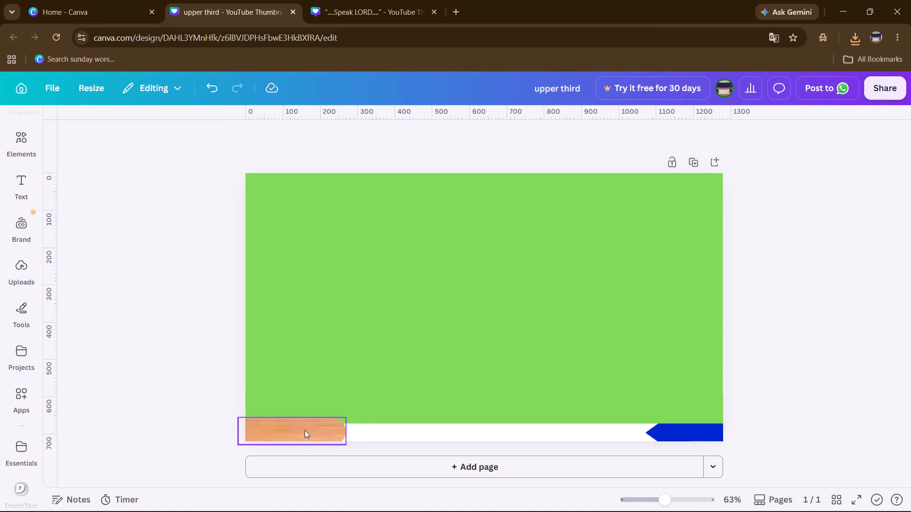
{"action": "left_click", "coordinate": [321, 430]}
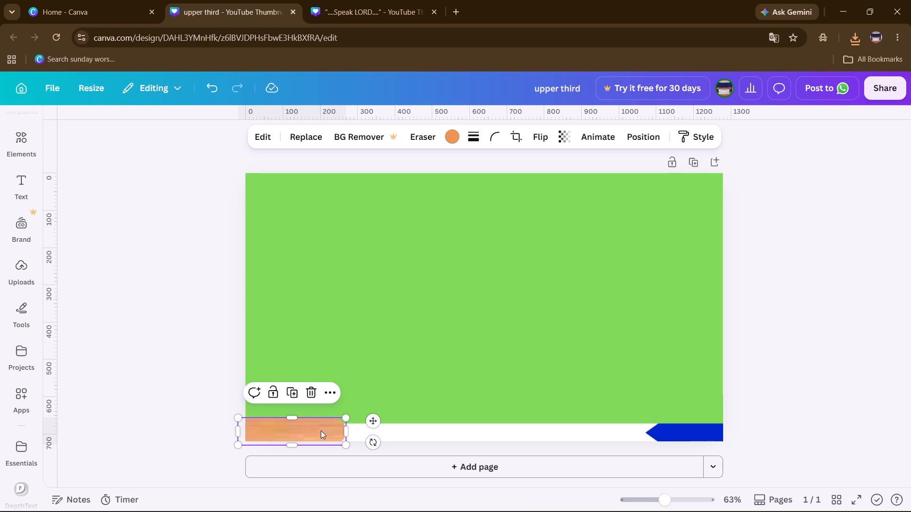
{"action": "left_click", "coordinate": [321, 430]}
{"action": "key", "text": "Up"}
{"action": "key", "text": "Up"}
{"action": "key", "text": "Up"}
{"action": "key", "text": "Up"}
{"action": "key", "text": "Up"}
{"action": "key", "text": "Up"}
{"action": "key", "text": "Up"}
{"action": "key", "text": "Up"}
{"action": "key", "text": "Up"}
{"action": "key", "text": "Up"}
{"action": "key", "text": "Up"}
{"action": "key", "text": "Up"}
{"action": "key", "text": "Up"}
{"action": "key", "text": "Up"}
{"action": "key", "text": "Up"}
{"action": "key", "text": "Up"}
{"action": "key", "text": "Up"}
{"action": "key", "text": "Up"}
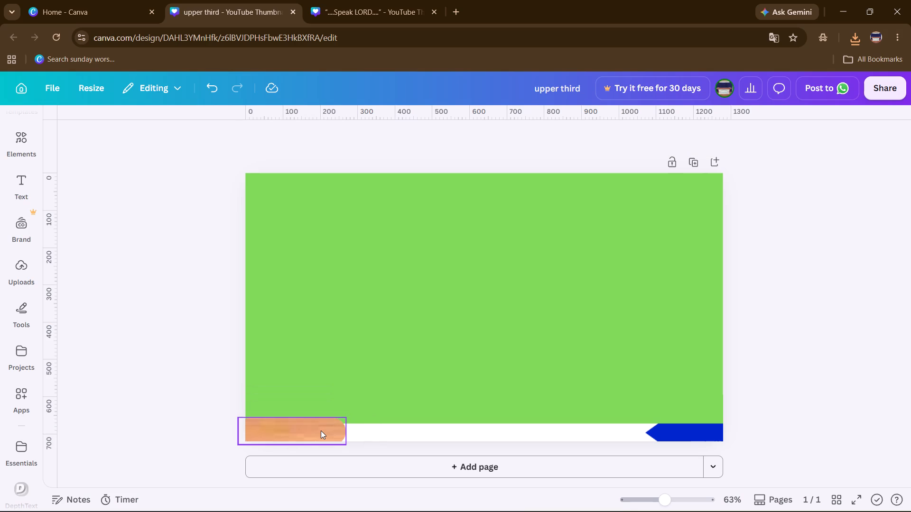
{"action": "key", "text": "Up"}
{"action": "left_click", "coordinate": [321, 430]}
{"action": "key", "text": "Up"}
{"action": "key", "text": "Up"}
{"action": "key", "text": "Up"}
{"action": "key", "text": "Up"}
{"action": "key", "text": "Up"}
{"action": "key", "text": "Up"}
{"action": "key", "text": "Up"}
{"action": "key", "text": "Up"}
{"action": "key", "text": "Up"}
{"action": "key", "text": "Up"}
{"action": "key", "text": "Up"}
{"action": "key", "text": "Up"}
{"action": "key", "text": "Up"}
{"action": "key", "text": "Up"}
{"action": "key", "text": "Up"}
{"action": "key", "text": "Up"}
{"action": "key", "text": "Up"}
{"action": "key", "text": "Up"}
{"action": "key", "text": "Up"}
{"action": "key", "text": "Up"}
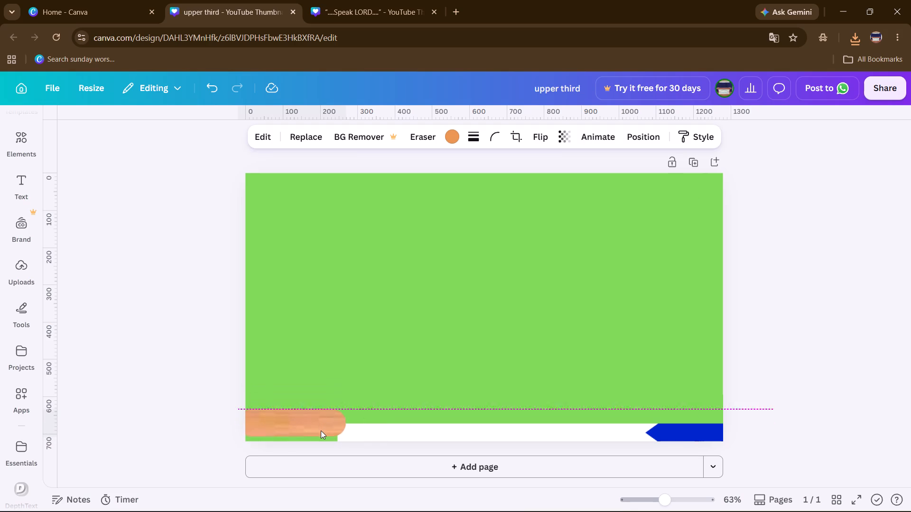
Nudge the wood pill right until its rounded left end is inside the page, and raise it so it slightly overlaps the white bar.
{"action": "key", "text": "Right"}
{"action": "key", "text": "Right"}
{"action": "key", "text": "Right"}
{"action": "key", "text": "Right"}
{"action": "key", "text": "Right"}
{"action": "key", "text": "Right"}
{"action": "key", "text": "Right"}
{"action": "key", "text": "Right"}
{"action": "key", "text": "Right"}
{"action": "key", "text": "Right"}
{"action": "key", "text": "Right"}
{"action": "key", "text": "Right"}
{"action": "key", "text": "Right"}
{"action": "key", "text": "Right"}
{"action": "key", "text": "Right"}
{"action": "key", "text": "Right"}
{"action": "key", "text": "Right"}
{"action": "key", "text": "Right"}
{"action": "key", "text": "Right"}
{"action": "key", "text": "Right"}
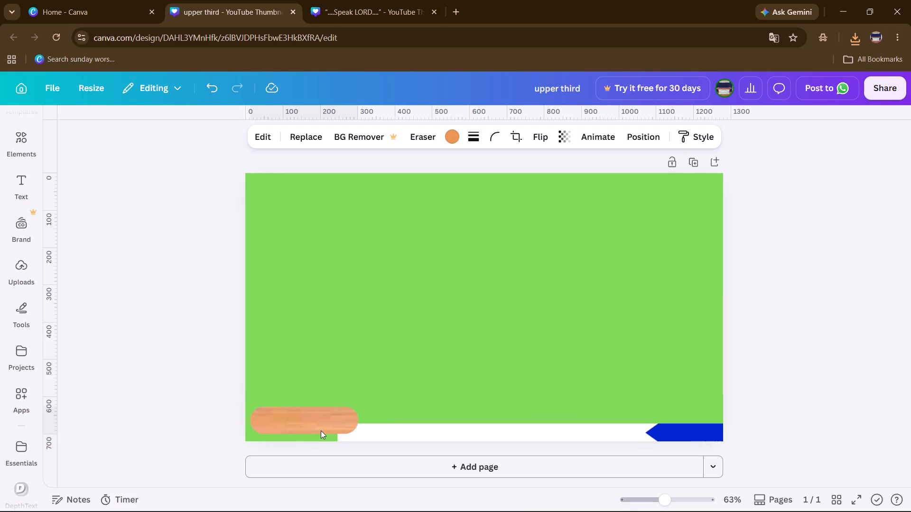
{"action": "key", "text": "Right"}
{"action": "key", "text": "Right"}
{"action": "key", "text": "Right"}
{"action": "key", "text": "Right"}
{"action": "key", "text": "Up"}
{"action": "key", "text": "Up"}
{"action": "key", "text": "Up"}
{"action": "key", "text": "Up"}
{"action": "key", "text": "Up"}
{"action": "key", "text": "Up"}
{"action": "key", "text": "Up"}
{"action": "key", "text": "Up"}
{"action": "key", "text": "Up"}
{"action": "key", "text": "Up"}
{"action": "key", "text": "Up"}
{"action": "key", "text": "Up"}
{"action": "key", "text": "Up"}
{"action": "key", "text": "Up"}
{"action": "key", "text": "Up"}
{"action": "key", "text": "Up"}
{"action": "key", "text": "Up"}
{"action": "key", "text": "Up"}
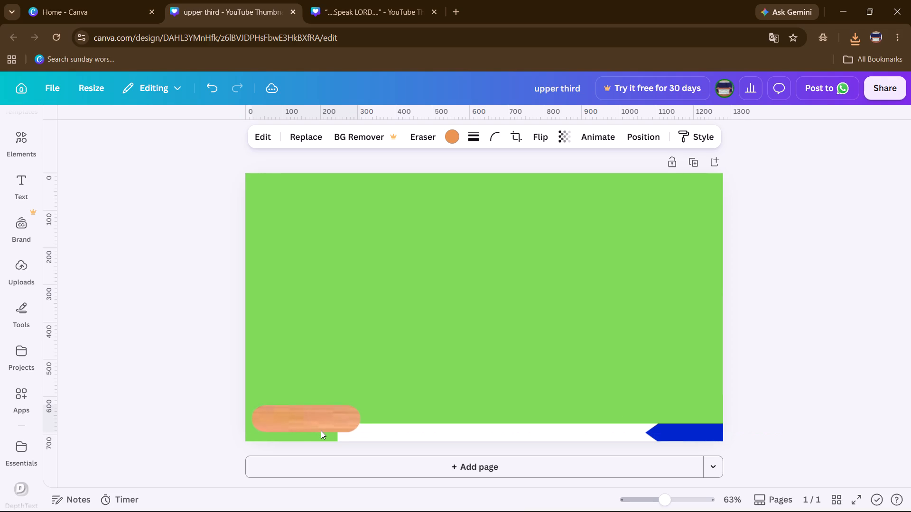
{"action": "key", "text": "Down"}
{"action": "key", "text": "Down"}
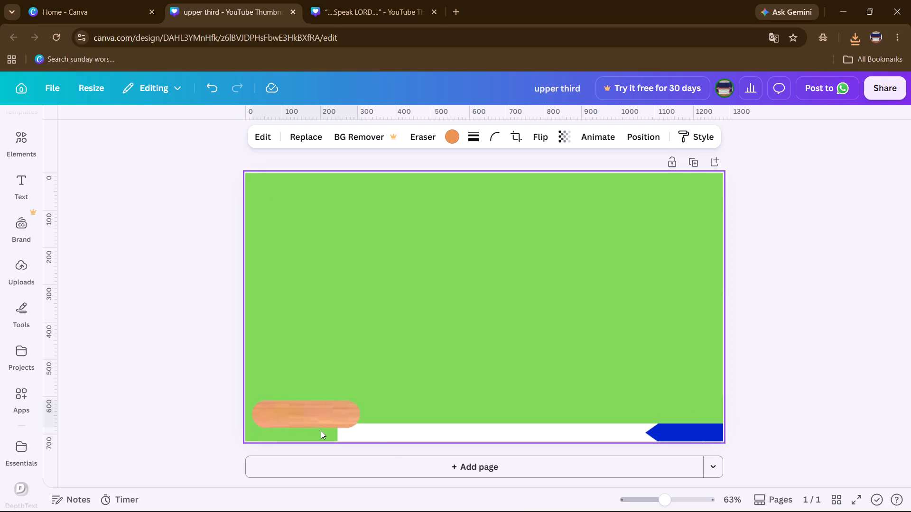
Extend the white bar's left end to the page's left edge, making it 1,280 wide.
{"action": "left_click_drag", "start_coordinate": [389, 443], "coordinate": [404, 437]}
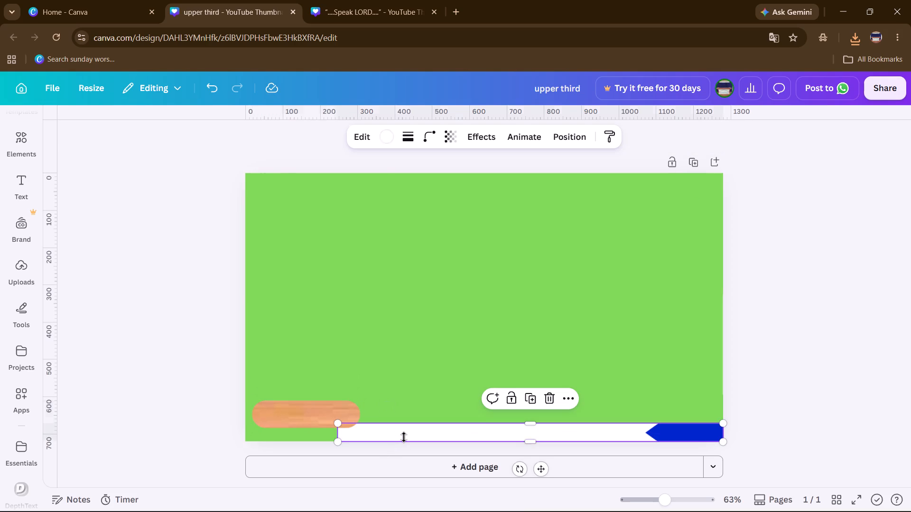
{"action": "left_click", "coordinate": [409, 437]}
{"action": "left_click_drag", "start_coordinate": [338, 433], "coordinate": [243, 437]}
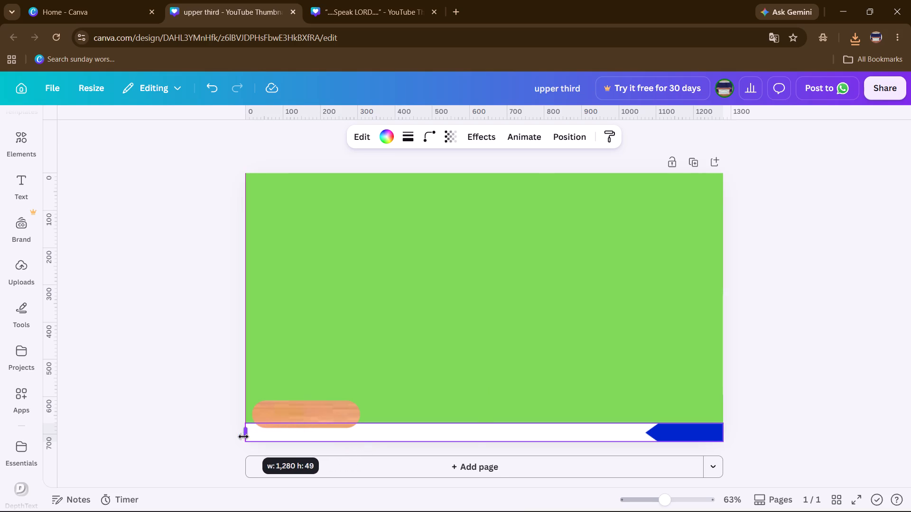
{"action": "left_click_drag", "start_coordinate": [243, 437], "coordinate": [242, 436]}
Nudge the wood pill 18 increments down over the white bar and nine increments right.
{"action": "left_click", "coordinate": [312, 415]}
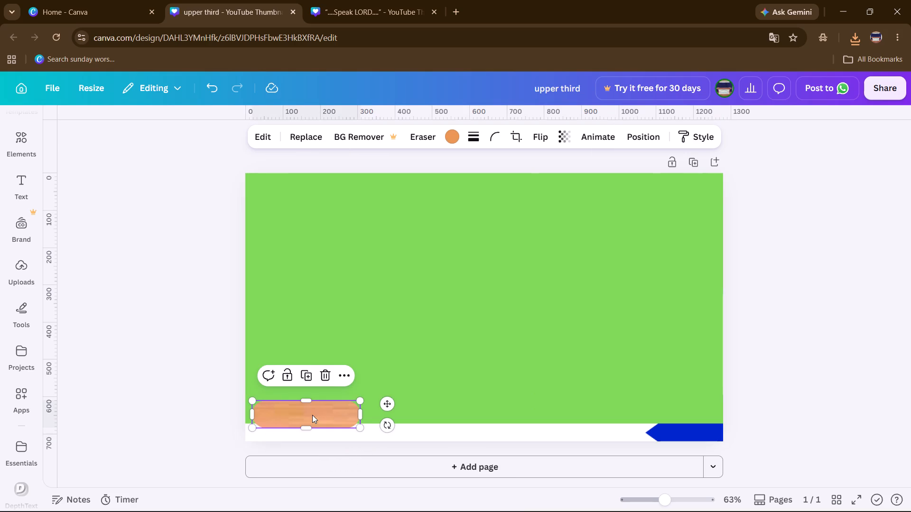
{"action": "key", "text": "Down"}
{"action": "key", "text": "Down"}
{"action": "key", "text": "Down"}
{"action": "key", "text": "Down"}
{"action": "key", "text": "Down"}
{"action": "key", "text": "Down"}
{"action": "key", "text": "Down"}
{"action": "key", "text": "Down"}
{"action": "key", "text": "Down"}
{"action": "key", "text": "Down"}
{"action": "key", "text": "Down"}
{"action": "key", "text": "Down"}
{"action": "key", "text": "Down"}
{"action": "key", "text": "Down"}
{"action": "key", "text": "Down"}
{"action": "key", "text": "Down"}
{"action": "key", "text": "Down"}
{"action": "key", "text": "Down"}
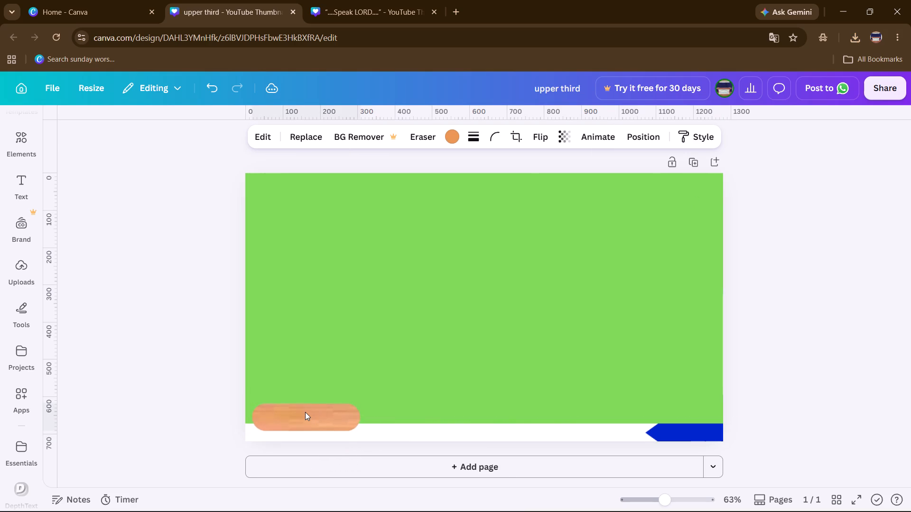
{"action": "key", "text": "Right"}
{"action": "key", "text": "Right"}
{"action": "key", "text": "Right"}
{"action": "key", "text": "Right"}
{"action": "key", "text": "Right"}
{"action": "key", "text": "Right"}
{"action": "key", "text": "Right"}
{"action": "key", "text": "Right"}
{"action": "key", "text": "Right"}
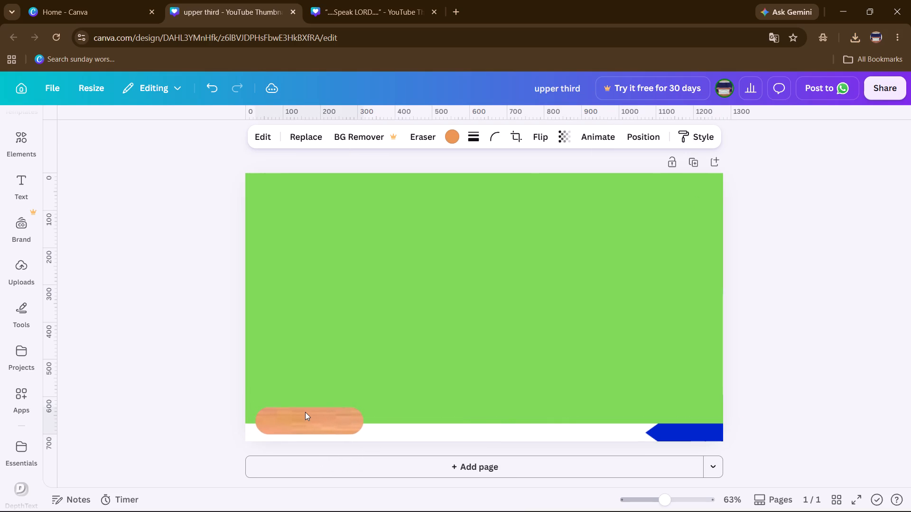
Nudge the white bar up 30 increments so it runs behind the middle of the wood pill.
{"action": "left_click", "coordinate": [481, 429]}
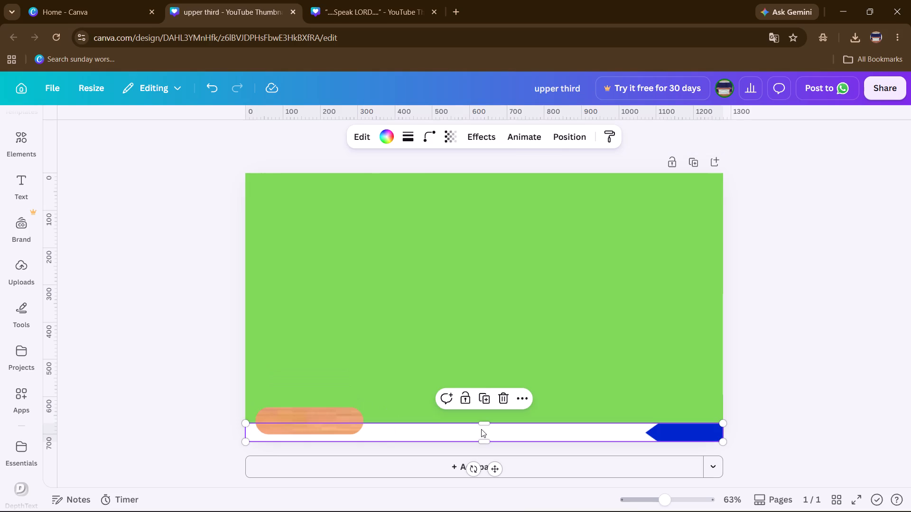
{"action": "key", "text": "Up"}
{"action": "key", "text": "Up"}
{"action": "key", "text": "Up"}
{"action": "key", "text": "Up"}
{"action": "key", "text": "Up"}
{"action": "key", "text": "Up"}
{"action": "key", "text": "Up"}
{"action": "key", "text": "Up"}
{"action": "key", "text": "Up"}
{"action": "key", "text": "Up"}
{"action": "key", "text": "Up"}
{"action": "key", "text": "Up"}
{"action": "key", "text": "Up"}
{"action": "key", "text": "Up"}
{"action": "key", "text": "Up"}
{"action": "key", "text": "Up"}
{"action": "key", "text": "Up"}
{"action": "key", "text": "Up"}
{"action": "key", "text": "Up"}
{"action": "key", "text": "Up"}
{"action": "key", "text": "Up"}
{"action": "key", "text": "Up"}
{"action": "key", "text": "Up"}
{"action": "key", "text": "Up"}
{"action": "key", "text": "Up"}
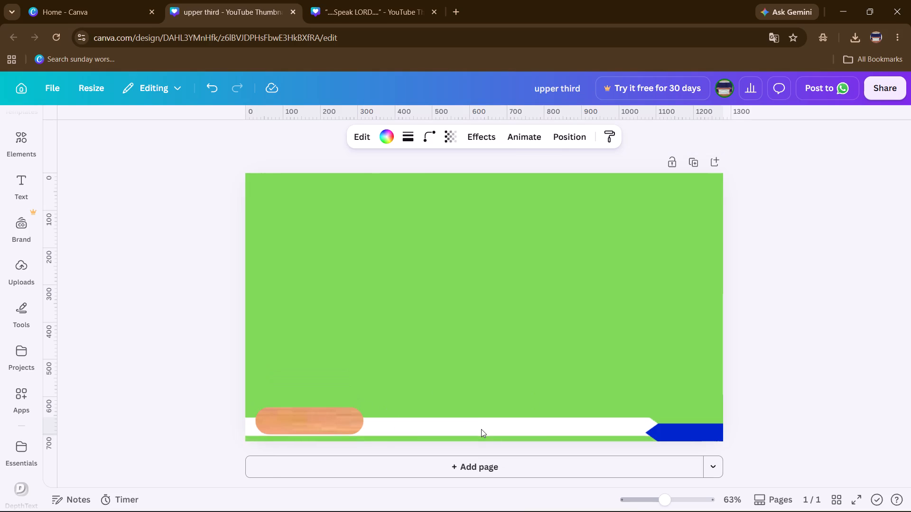
{"action": "key", "text": "Up"}
{"action": "key", "text": "Up"}
{"action": "key", "text": "Up"}
{"action": "key", "text": "Up"}
{"action": "key", "text": "Up"}
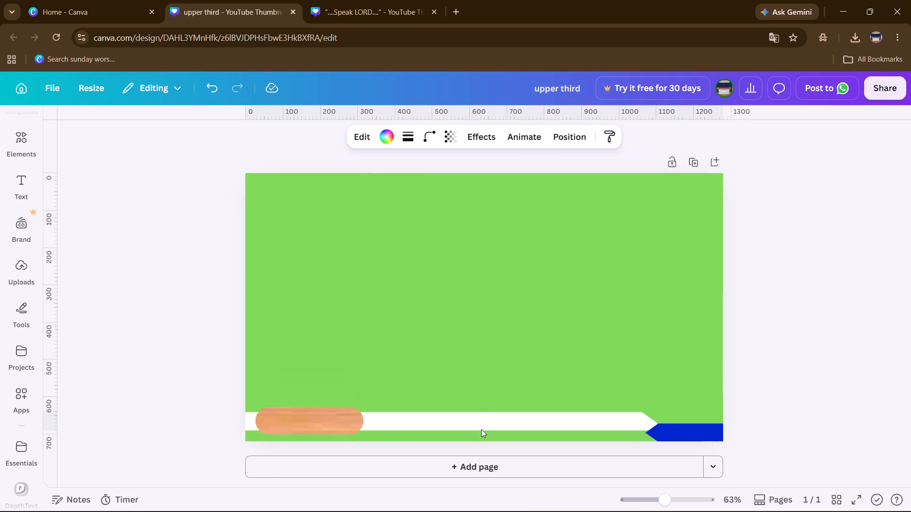
Reduce the white bar's height to about 42 from its top edge and nudge it up five increments to centre it behind the pill.
{"action": "left_click", "coordinate": [486, 411]}
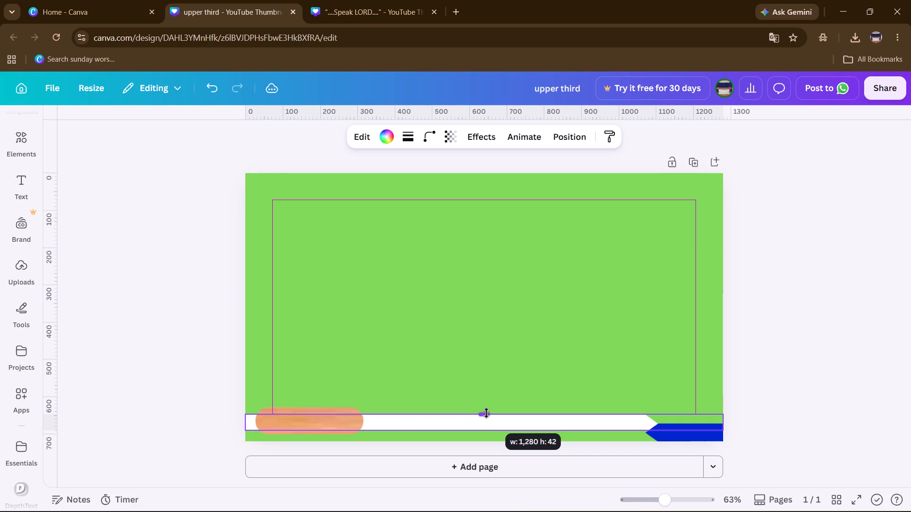
{"action": "key", "text": "Up"}
{"action": "key", "text": "Up"}
{"action": "key", "text": "Up"}
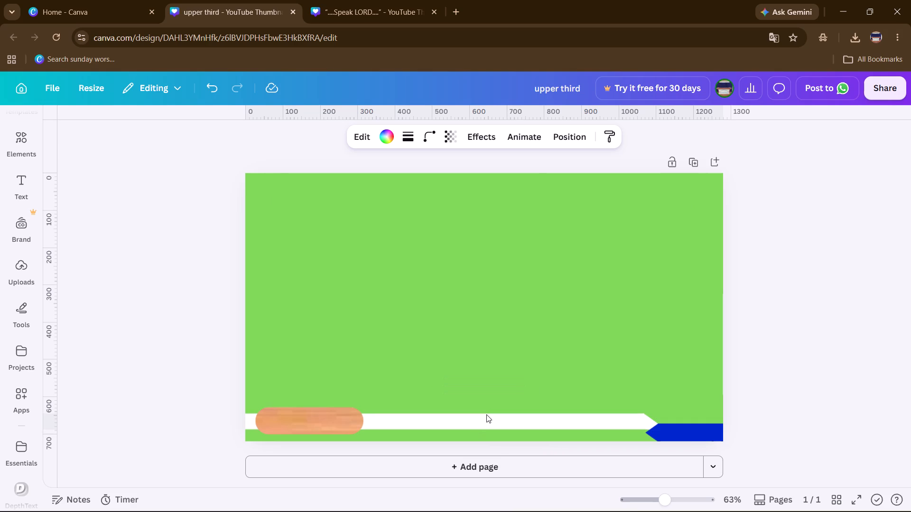
{"action": "key", "text": "Up"}
{"action": "key", "text": "Up"}
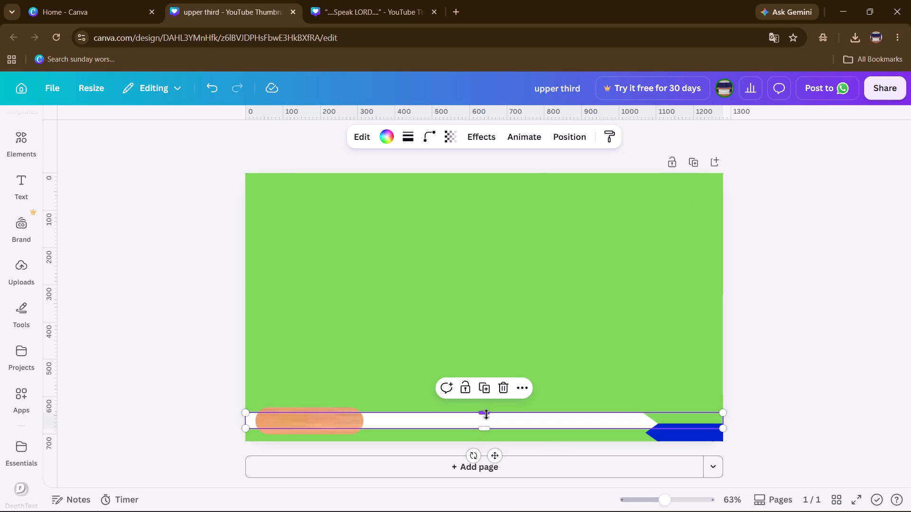
{"action": "left_click", "coordinate": [632, 372]}
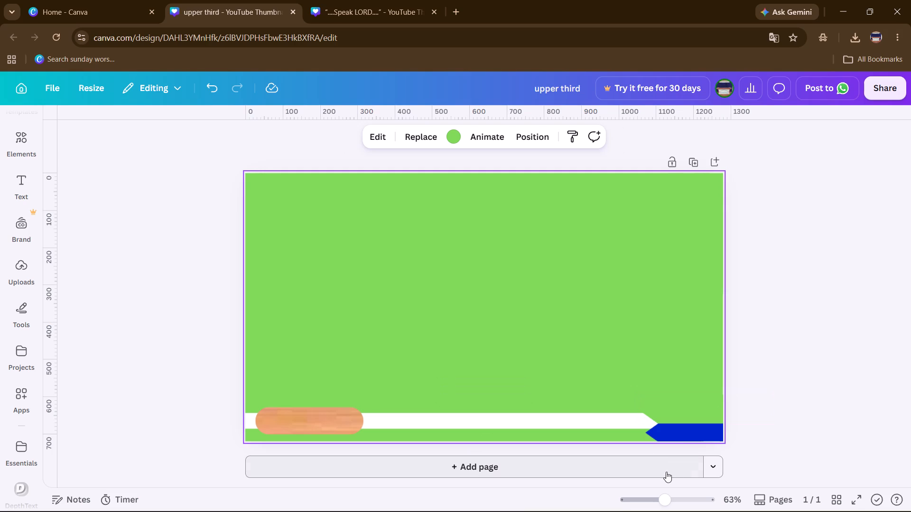
Nudge the blue arrow block up 20 increments toward the white bar's right end.
{"action": "left_click", "coordinate": [676, 441]}
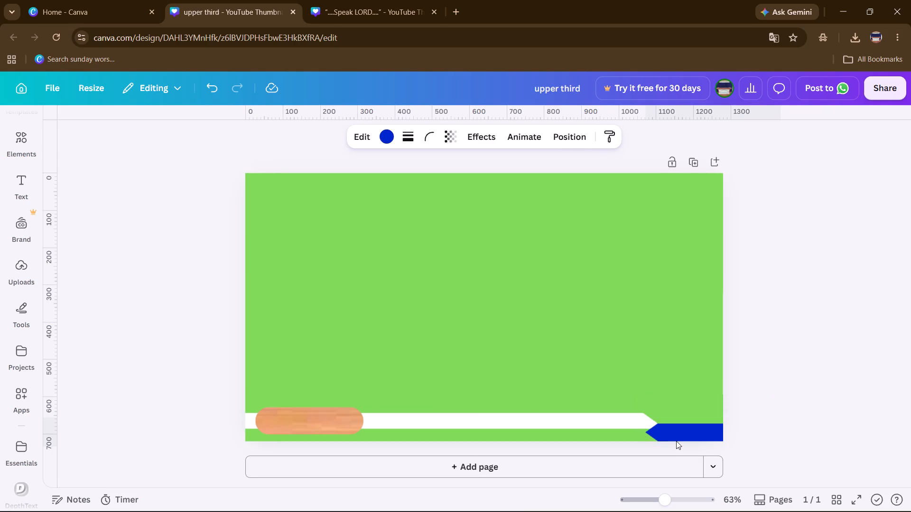
{"action": "key", "text": "Up"}
{"action": "key", "text": "Up"}
{"action": "key", "text": "Up"}
{"action": "key", "text": "Up"}
{"action": "key", "text": "Up"}
{"action": "key", "text": "Up"}
{"action": "key", "text": "Up"}
{"action": "key", "text": "Up"}
{"action": "key", "text": "Up"}
{"action": "key", "text": "Up"}
{"action": "key", "text": "Up"}
{"action": "key", "text": "Up"}
{"action": "key", "text": "Up"}
{"action": "key", "text": "Up"}
{"action": "key", "text": "Up"}
{"action": "key", "text": "Up"}
{"action": "key", "text": "Up"}
{"action": "key", "text": "Up"}
{"action": "key", "text": "Up"}
{"action": "key", "text": "Up"}
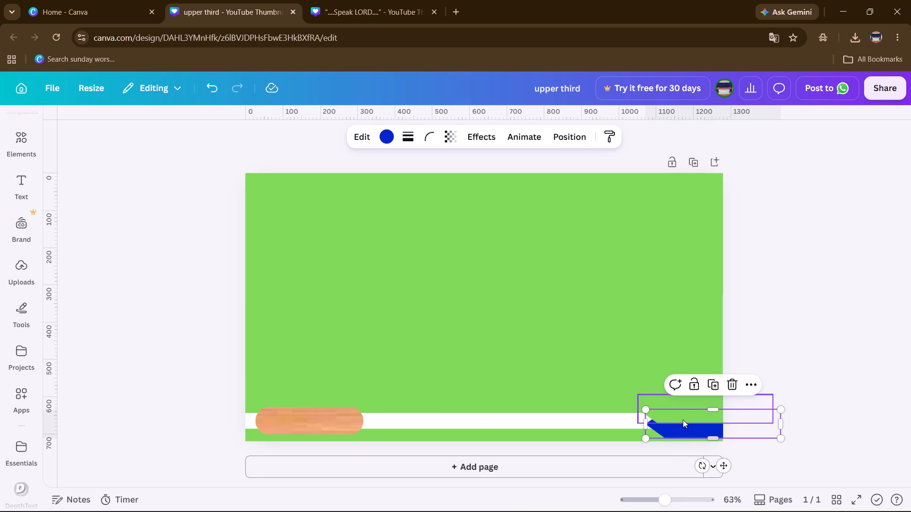
Nudge the green cover rectangle above the blue arrow block up 26 increments to uncover more of the block's upper part.
{"action": "left_click", "coordinate": [686, 421]}
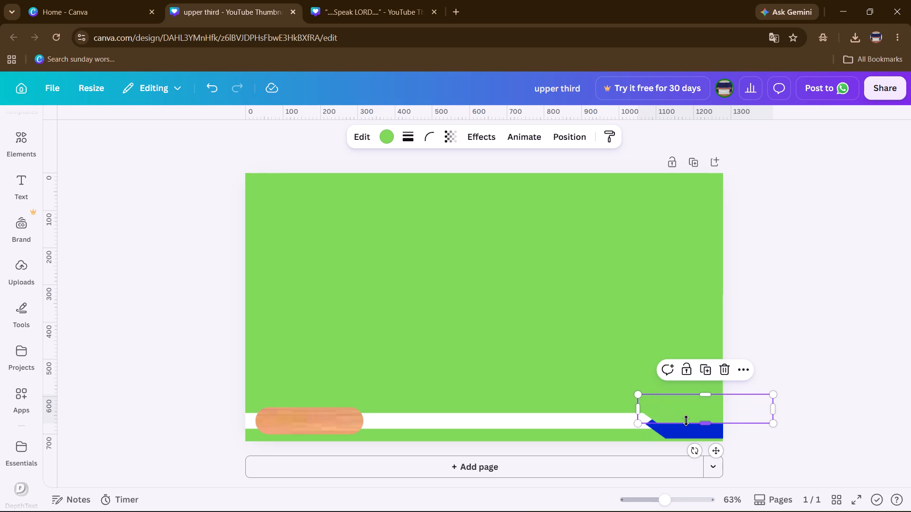
{"action": "key", "text": "Up"}
{"action": "key", "text": "Up"}
{"action": "key", "text": "Up"}
{"action": "key", "text": "Up"}
{"action": "key", "text": "Up"}
{"action": "key", "text": "Up"}
{"action": "key", "text": "Up"}
{"action": "key", "text": "Up"}
{"action": "key", "text": "Up"}
{"action": "key", "text": "Up"}
{"action": "key", "text": "Up"}
{"action": "key", "text": "Up"}
{"action": "key", "text": "Up"}
{"action": "key", "text": "Up"}
{"action": "key", "text": "Up"}
{"action": "key", "text": "Up"}
{"action": "key", "text": "Up"}
{"action": "key", "text": "Up"}
{"action": "key", "text": "Up"}
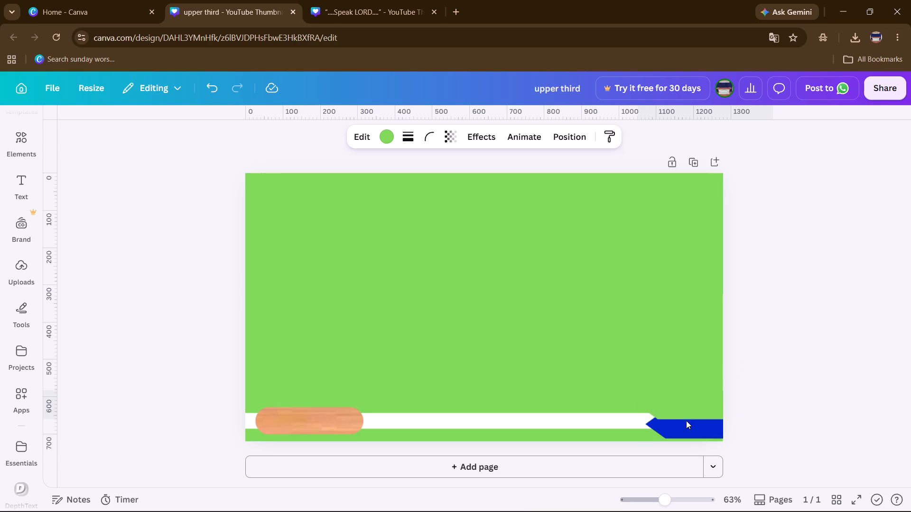
{"action": "key", "text": "Up"}
{"action": "key", "text": "Up"}
{"action": "key", "text": "Up"}
{"action": "key", "text": "Up"}
{"action": "key", "text": "Up"}
{"action": "key", "text": "Up"}
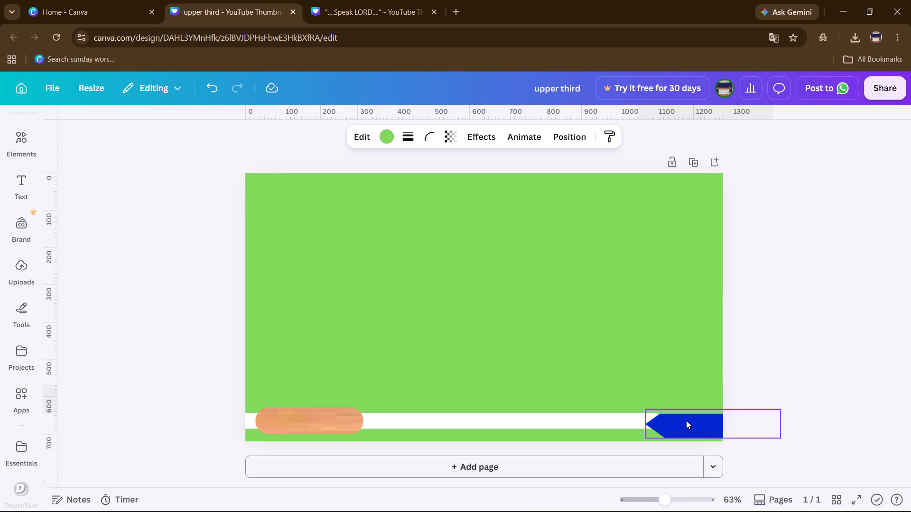
{"action": "key", "text": "Up"}
Nudge the blue arrow block up 12 increments so its tip sits near the white bar's middle.
{"action": "left_click", "coordinate": [686, 421]}
{"action": "key", "text": "Up"}
{"action": "key", "text": "Up"}
{"action": "key", "text": "Up"}
{"action": "key", "text": "Up"}
{"action": "key", "text": "Up"}
{"action": "key", "text": "Up"}
{"action": "key", "text": "Up"}
{"action": "key", "text": "Up"}
{"action": "key", "text": "Up"}
{"action": "key", "text": "Up"}
{"action": "key", "text": "Up"}
{"action": "key", "text": "Up"}
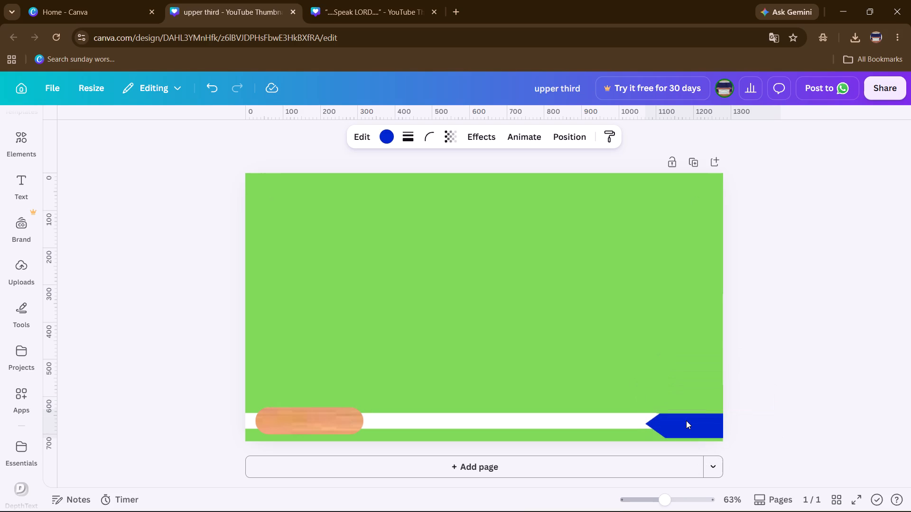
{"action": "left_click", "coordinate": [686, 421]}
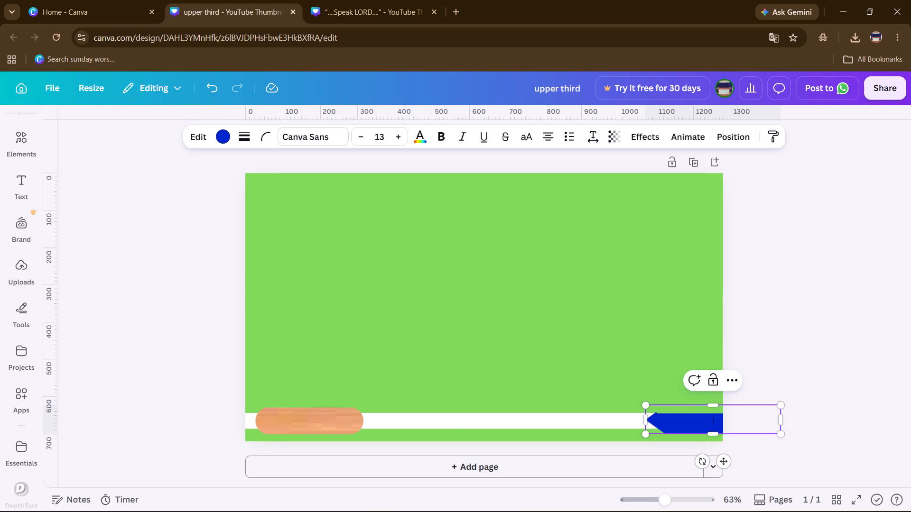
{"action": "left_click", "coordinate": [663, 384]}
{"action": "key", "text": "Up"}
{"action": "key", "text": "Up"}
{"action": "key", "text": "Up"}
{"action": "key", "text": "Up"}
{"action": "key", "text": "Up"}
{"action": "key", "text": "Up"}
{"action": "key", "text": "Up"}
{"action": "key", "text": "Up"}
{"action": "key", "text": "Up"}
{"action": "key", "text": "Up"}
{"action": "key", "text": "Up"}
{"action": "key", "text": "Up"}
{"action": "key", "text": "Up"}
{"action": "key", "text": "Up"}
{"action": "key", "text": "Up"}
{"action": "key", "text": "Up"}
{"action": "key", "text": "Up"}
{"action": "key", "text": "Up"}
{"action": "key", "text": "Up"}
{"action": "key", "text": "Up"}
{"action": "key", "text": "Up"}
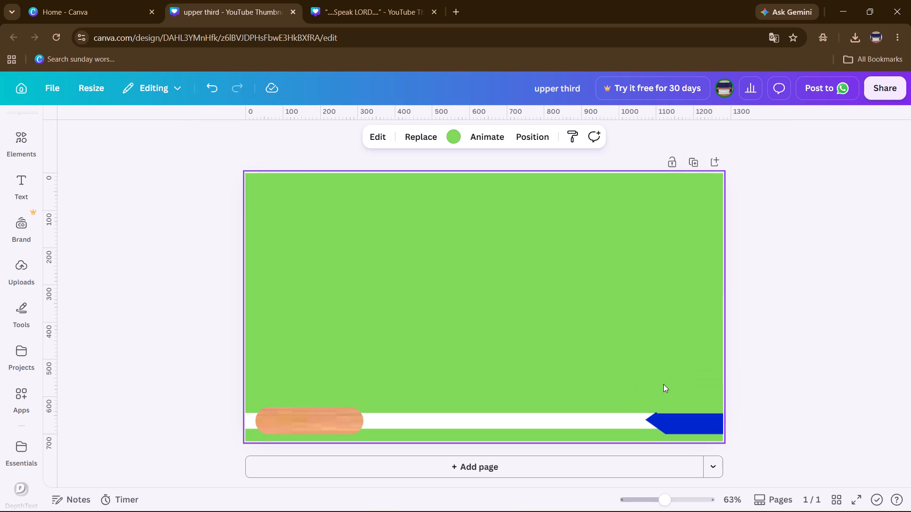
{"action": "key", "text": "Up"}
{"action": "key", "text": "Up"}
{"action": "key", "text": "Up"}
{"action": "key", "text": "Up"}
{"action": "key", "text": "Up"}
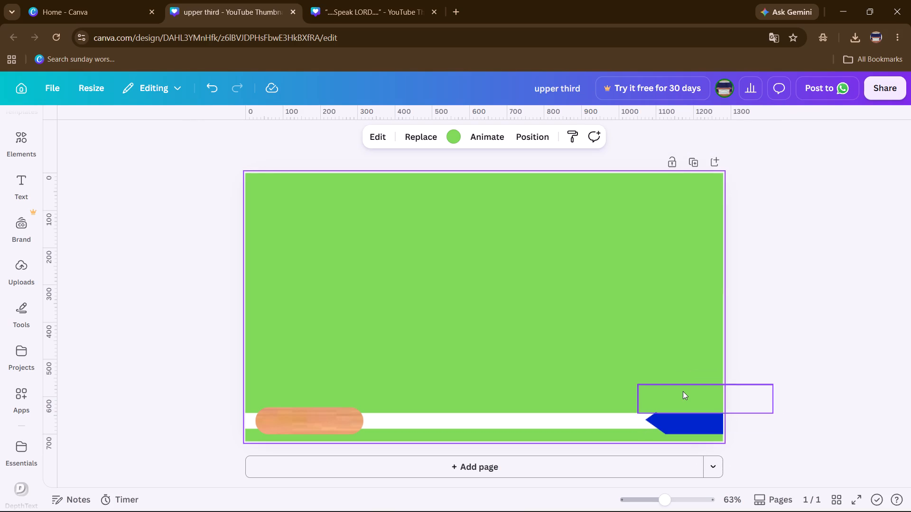
Fine-tune the green cover rectangle's vertical position, one increment up overall, so its lower edge meets the white bar's top edge.
{"action": "left_click", "coordinate": [681, 392]}
{"action": "key", "text": "Up"}
{"action": "key", "text": "Up"}
{"action": "key", "text": "Up"}
{"action": "key", "text": "Up"}
{"action": "key", "text": "Up"}
{"action": "key", "text": "Up"}
{"action": "key", "text": "Up"}
{"action": "key", "text": "Up"}
{"action": "key", "text": "Up"}
{"action": "key", "text": "Up"}
{"action": "key", "text": "Up"}
{"action": "key", "text": "Up"}
{"action": "key", "text": "Up"}
{"action": "key", "text": "Up"}
{"action": "key", "text": "Up"}
{"action": "key", "text": "Up"}
{"action": "key", "text": "Up"}
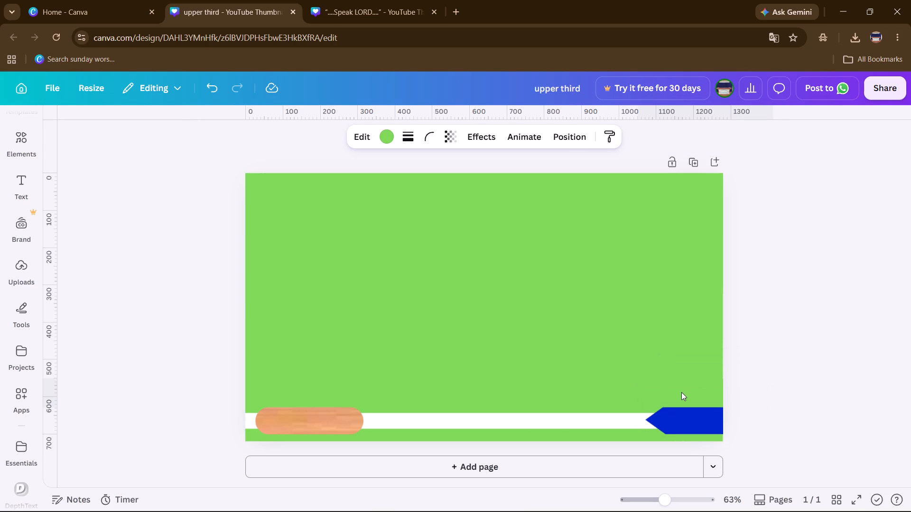
{"action": "key", "text": "Down"}
{"action": "key", "text": "Down"}
{"action": "key", "text": "Down"}
{"action": "key", "text": "Down"}
{"action": "key", "text": "Down"}
{"action": "key", "text": "Down"}
{"action": "key", "text": "Down"}
{"action": "key", "text": "Down"}
{"action": "key", "text": "Down"}
{"action": "key", "text": "Down"}
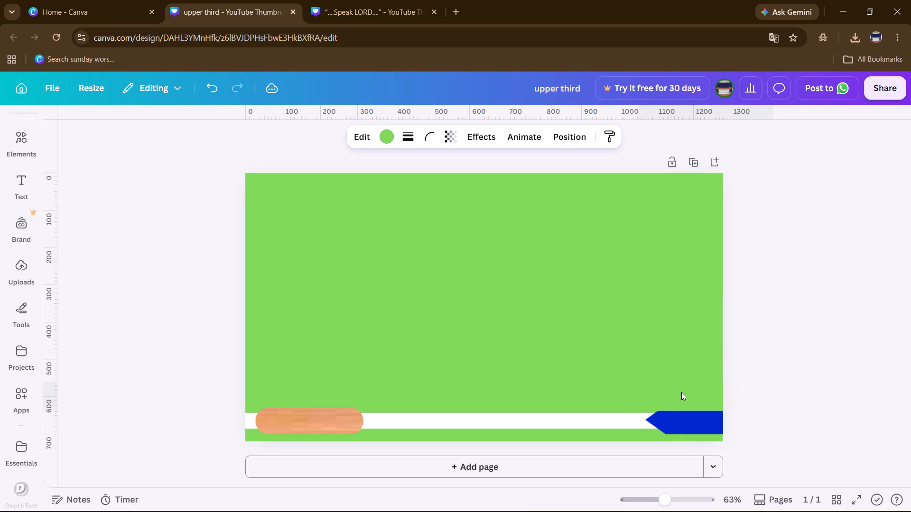
{"action": "key", "text": "Down"}
{"action": "key", "text": "Down"}
{"action": "key", "text": "Down"}
{"action": "key", "text": "Down"}
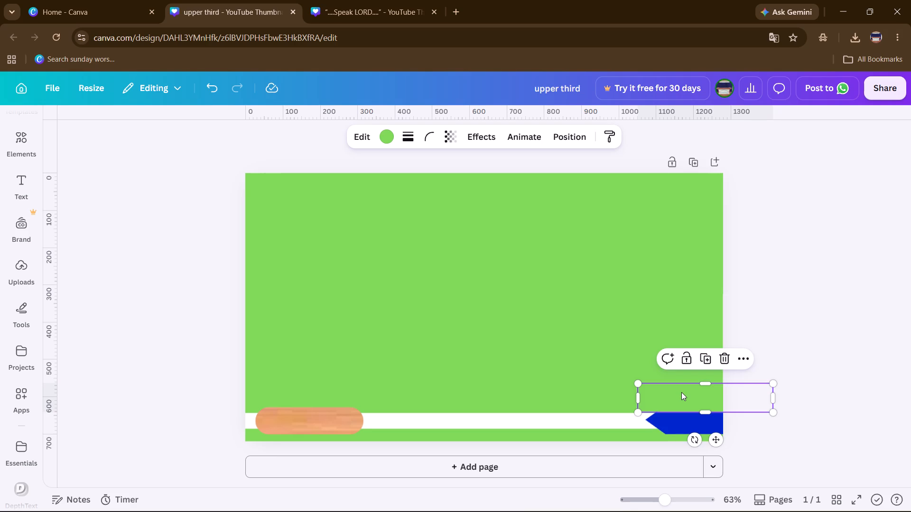
{"action": "key", "text": "Up"}
{"action": "key", "text": "Down"}
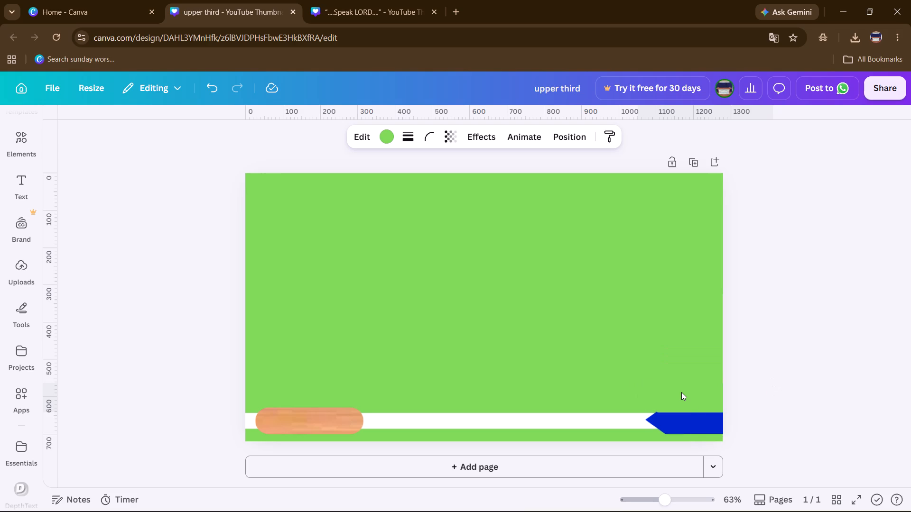
{"action": "key", "text": "Down"}
{"action": "key", "text": "Down"}
Nudge the blue arrow block three increments down overall to centre it vertically on the white bar and wood pill.
{"action": "left_click", "coordinate": [663, 425]}
{"action": "key", "text": "Up"}
{"action": "key", "text": "Up"}
{"action": "key", "text": "Up"}
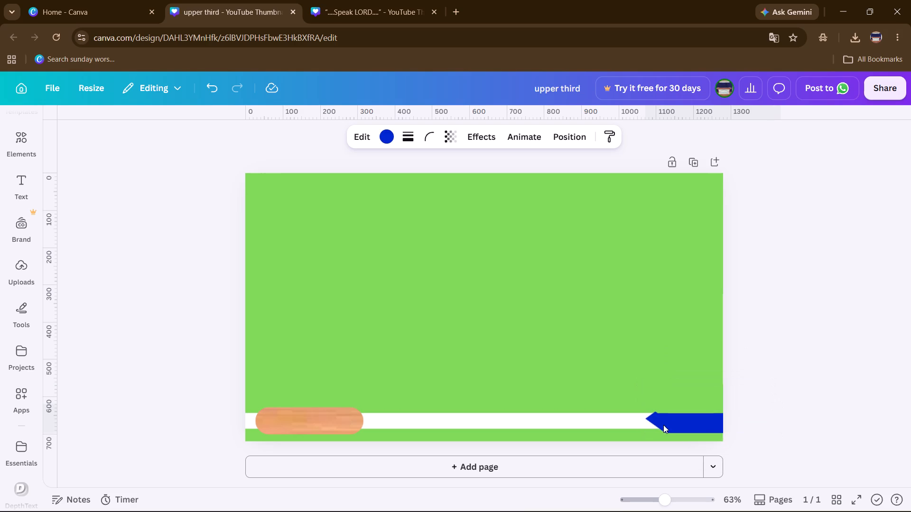
{"action": "key", "text": "Up"}
{"action": "key", "text": "Down"}
{"action": "key", "text": "Down"}
{"action": "key", "text": "Down"}
{"action": "key", "text": "Down"}
{"action": "key", "text": "Down"}
{"action": "key", "text": "Down"}
{"action": "key", "text": "Down"}
{"action": "key", "text": "Down"}
{"action": "key", "text": "Up"}
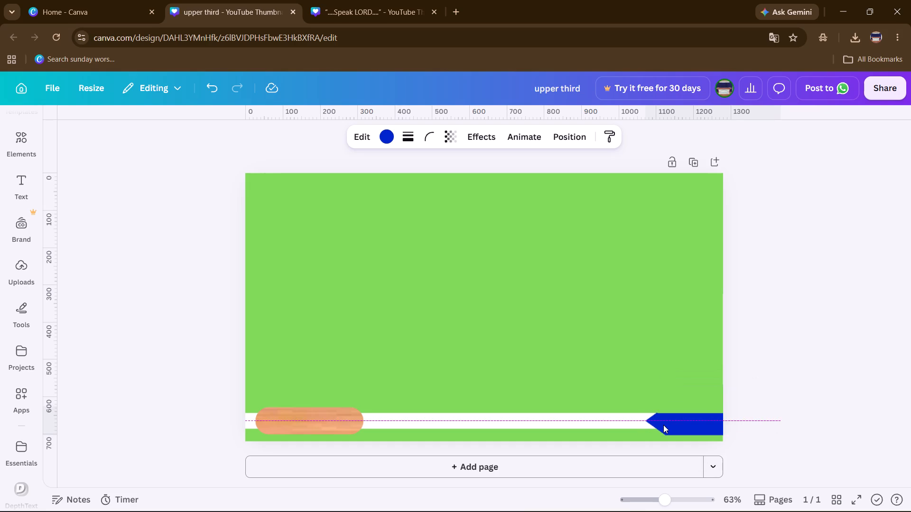
{"action": "left_click", "coordinate": [678, 404]}
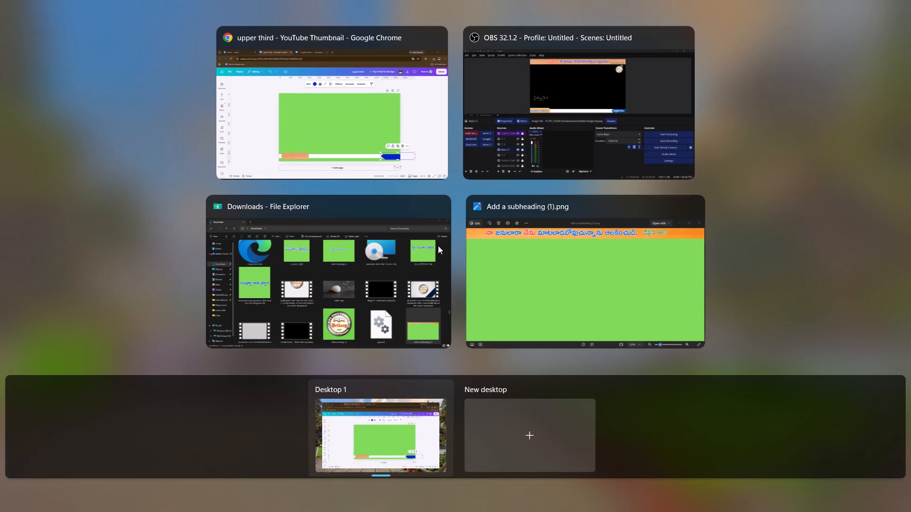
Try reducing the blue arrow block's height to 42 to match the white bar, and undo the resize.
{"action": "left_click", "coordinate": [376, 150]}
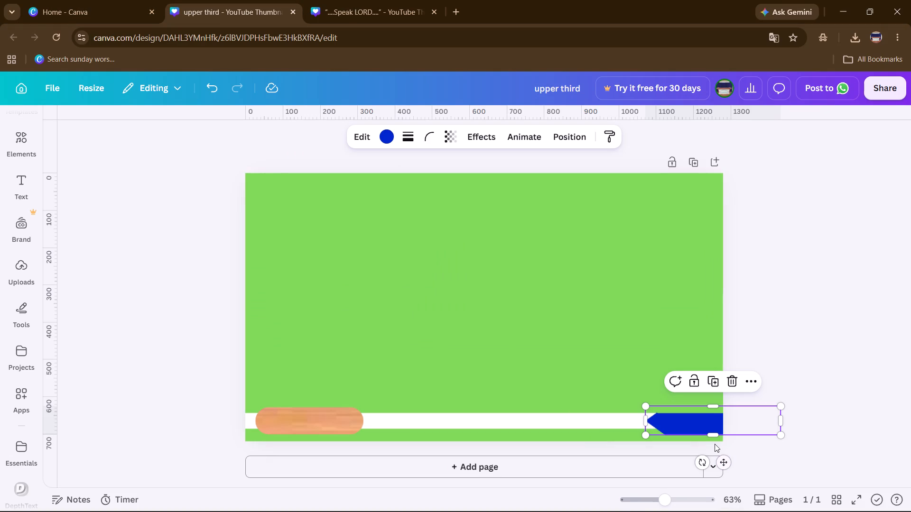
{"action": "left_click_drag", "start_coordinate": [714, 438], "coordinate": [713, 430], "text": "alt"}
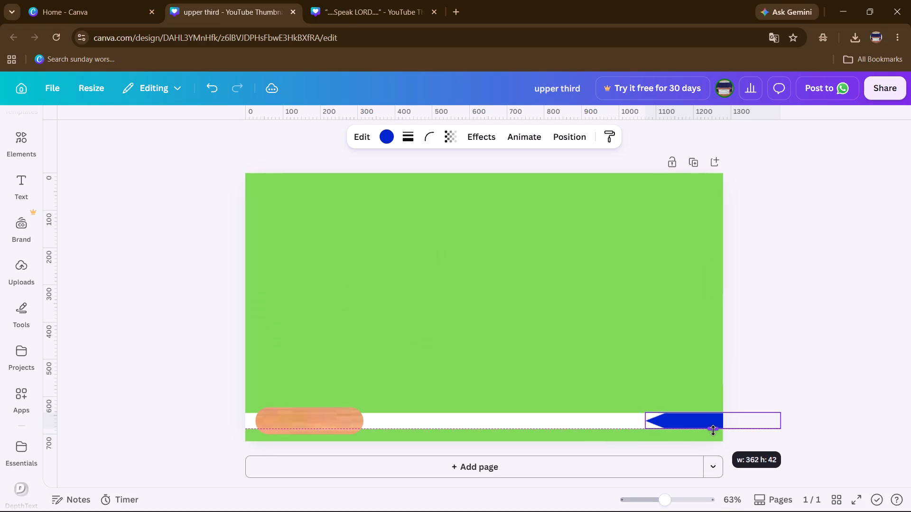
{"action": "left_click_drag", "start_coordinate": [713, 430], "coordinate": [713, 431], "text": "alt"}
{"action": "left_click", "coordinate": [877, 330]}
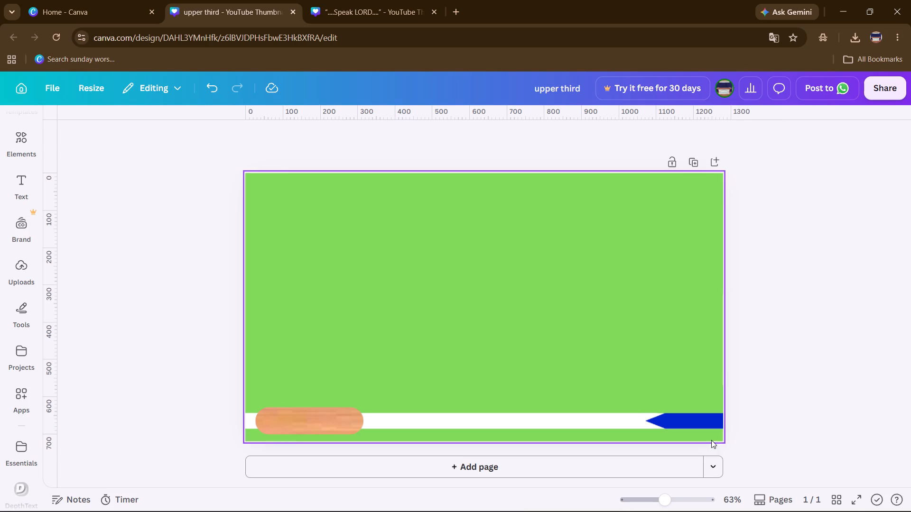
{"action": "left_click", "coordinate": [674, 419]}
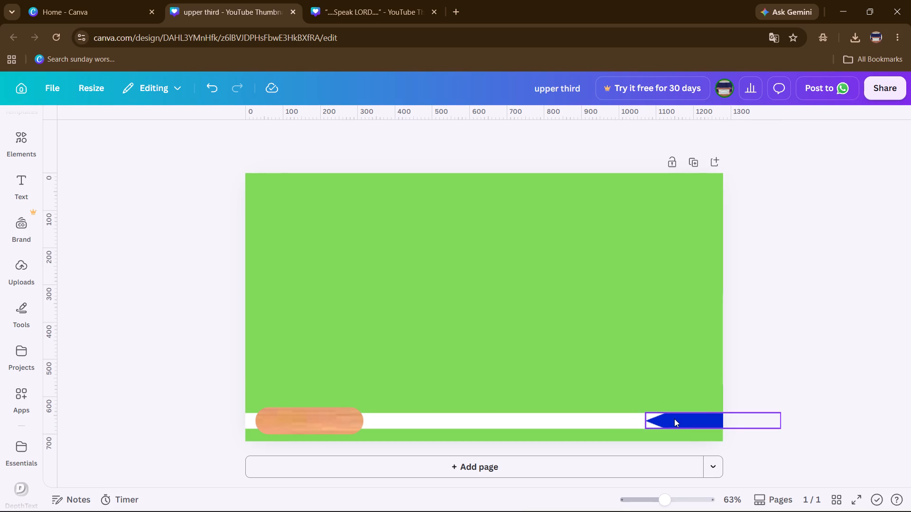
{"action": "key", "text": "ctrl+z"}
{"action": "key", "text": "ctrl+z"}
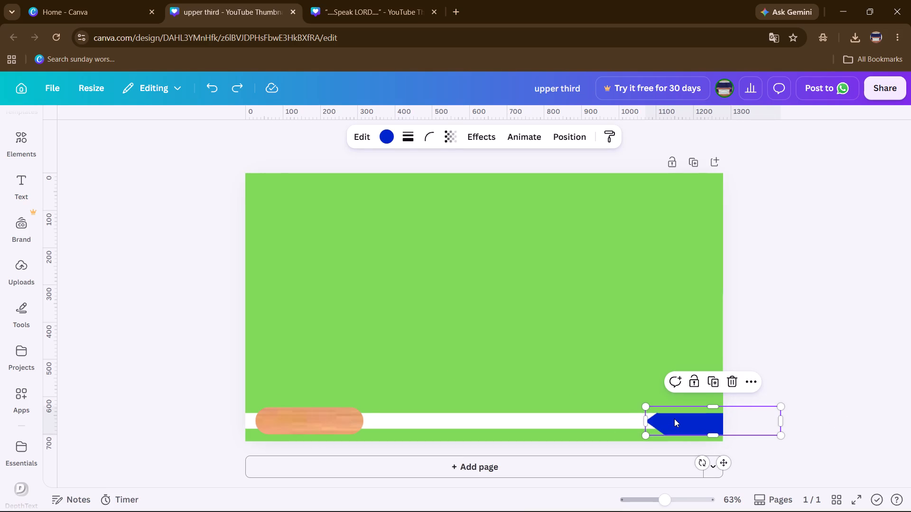
Nudge the green cover rectangle above the blue arrow block up one increment.
{"action": "left_click", "coordinate": [706, 395]}
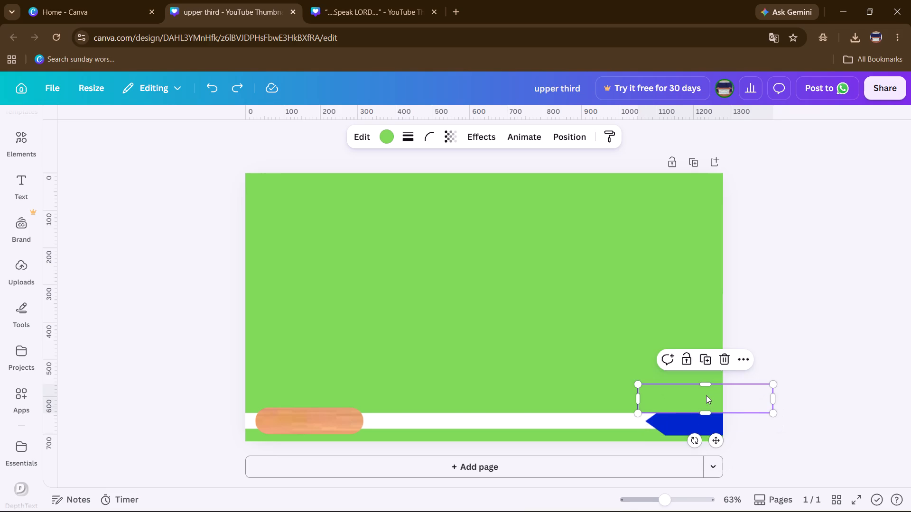
{"action": "key", "text": "Up"}
{"action": "left_click", "coordinate": [831, 382]}
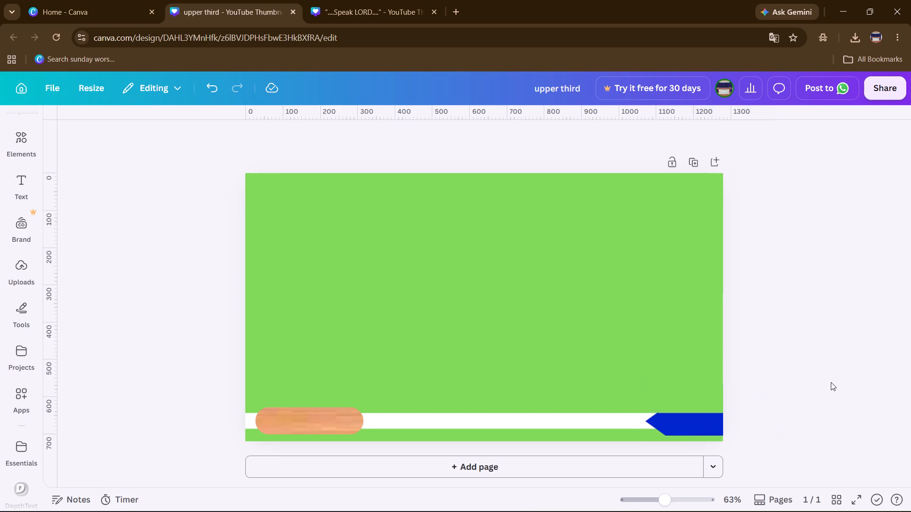
Duplicate the green cover rectangle and place the copy over the blue arrow block's lower part, flush with the white bar's bottom edge.
{"action": "left_click", "coordinate": [695, 427]}
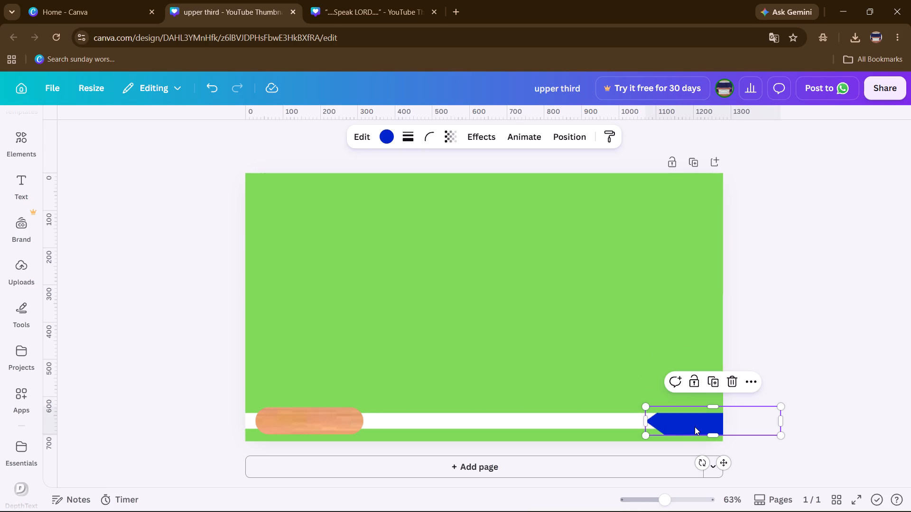
{"action": "left_click", "coordinate": [656, 384]}
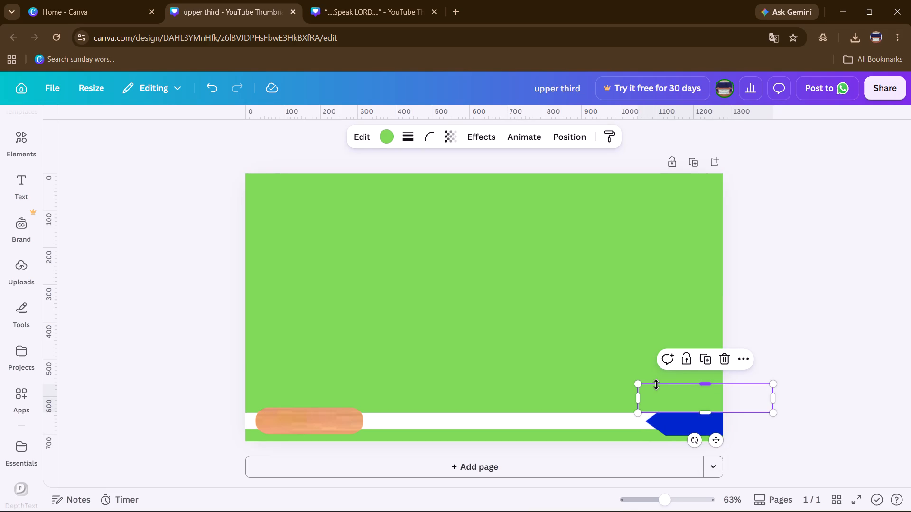
{"action": "key", "text": "ctrl+d"}
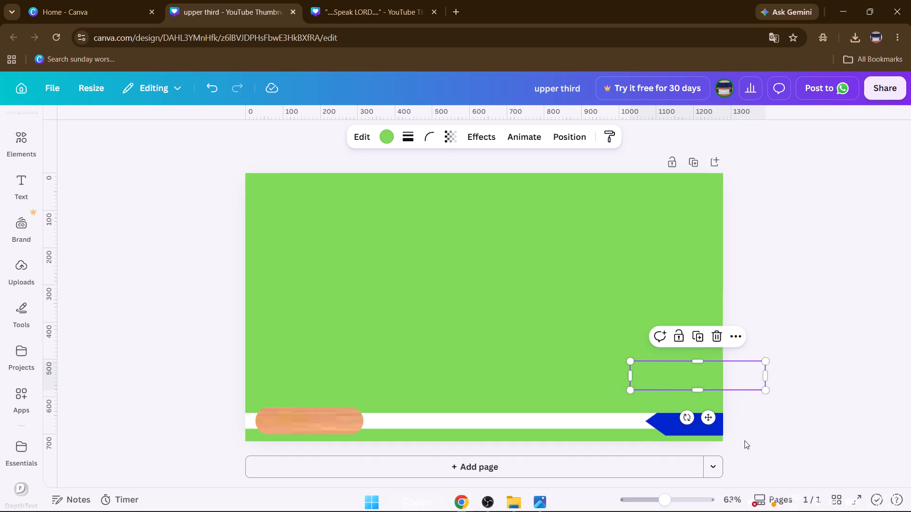
{"action": "left_click_drag", "start_coordinate": [667, 371], "coordinate": [662, 439]}
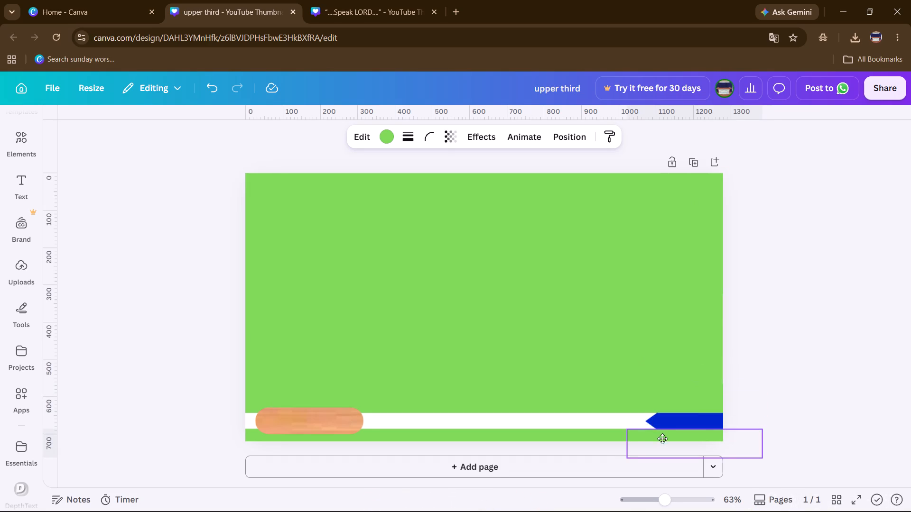
{"action": "left_click_drag", "start_coordinate": [662, 439], "coordinate": [665, 439]}
{"action": "left_click", "coordinate": [818, 320]}
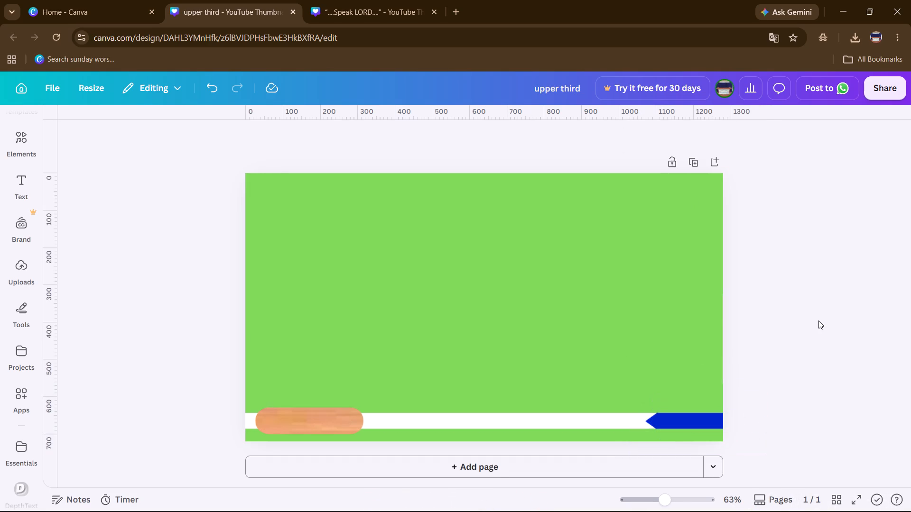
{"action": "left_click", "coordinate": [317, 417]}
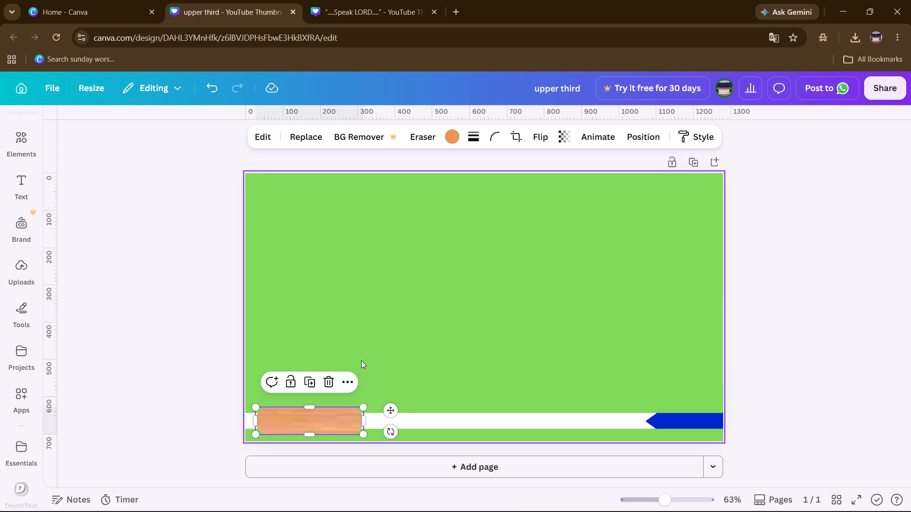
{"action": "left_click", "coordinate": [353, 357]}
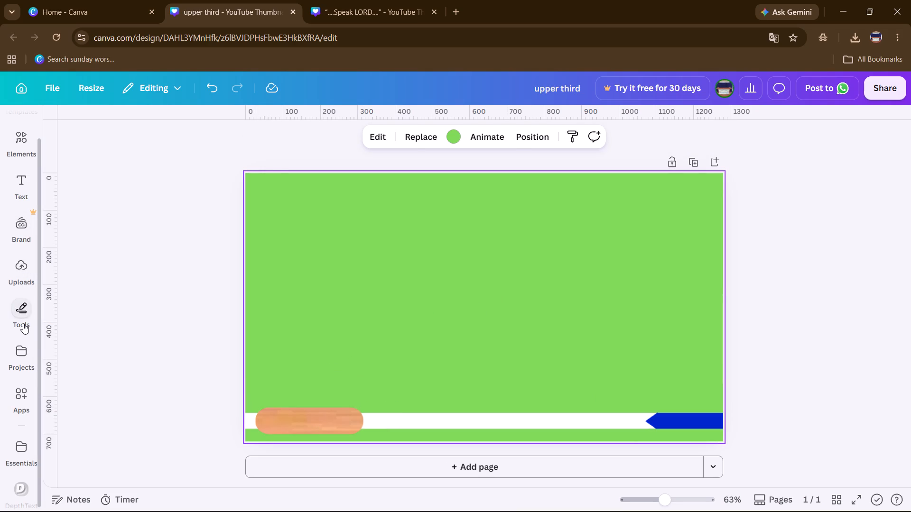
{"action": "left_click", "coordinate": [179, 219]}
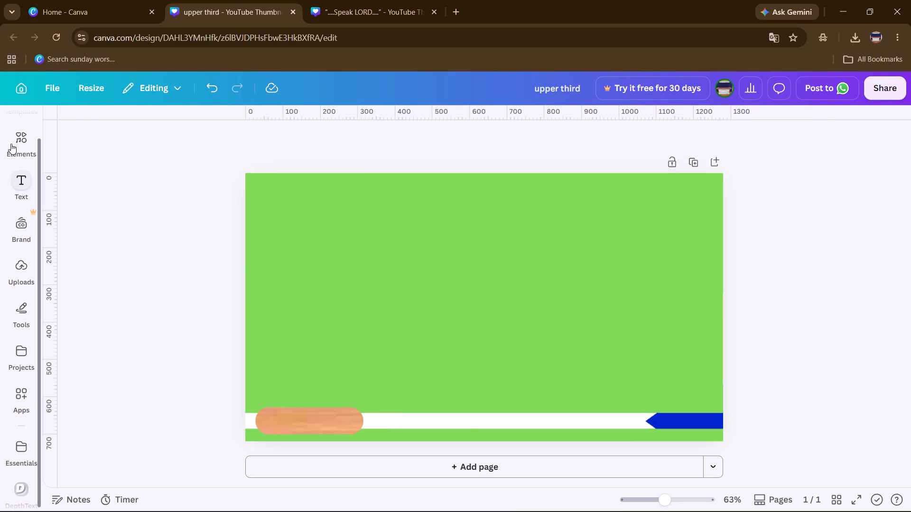
Add a rounded square from the basic shapes and place it over the wood pill.
{"action": "left_click", "coordinate": [11, 144]}
{"action": "scroll", "coordinate": [124, 306], "scroll_direction": "up", "scroll_amount": 3}
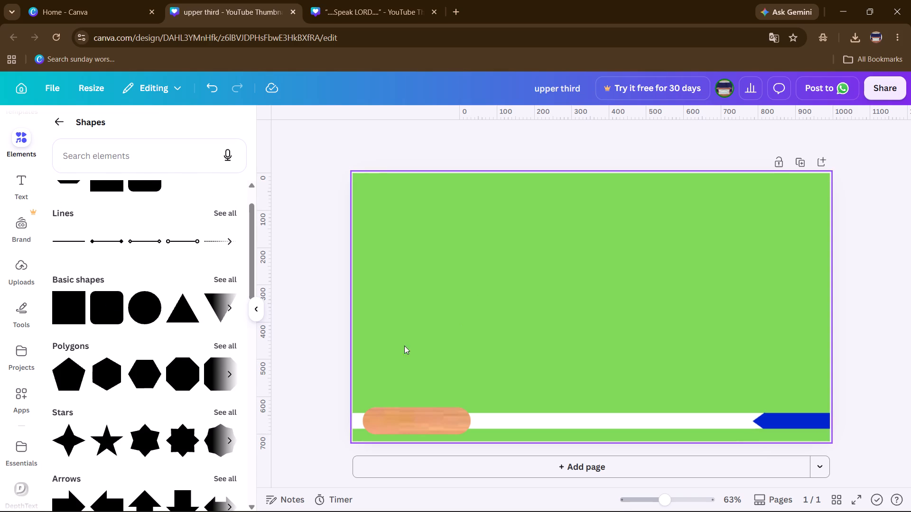
{"action": "left_click_drag", "start_coordinate": [103, 300], "coordinate": [392, 387]}
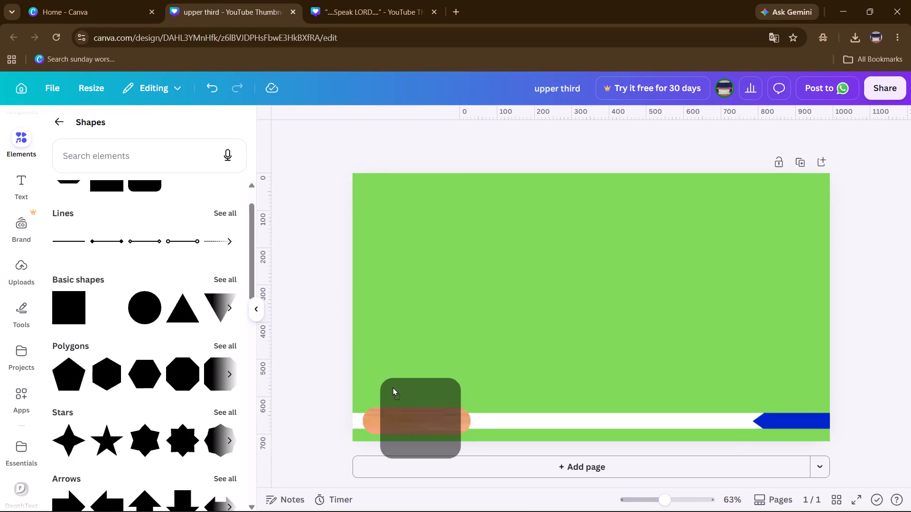
{"action": "left_click_drag", "start_coordinate": [392, 387], "coordinate": [389, 393]}
{"action": "left_click", "coordinate": [884, 247]}
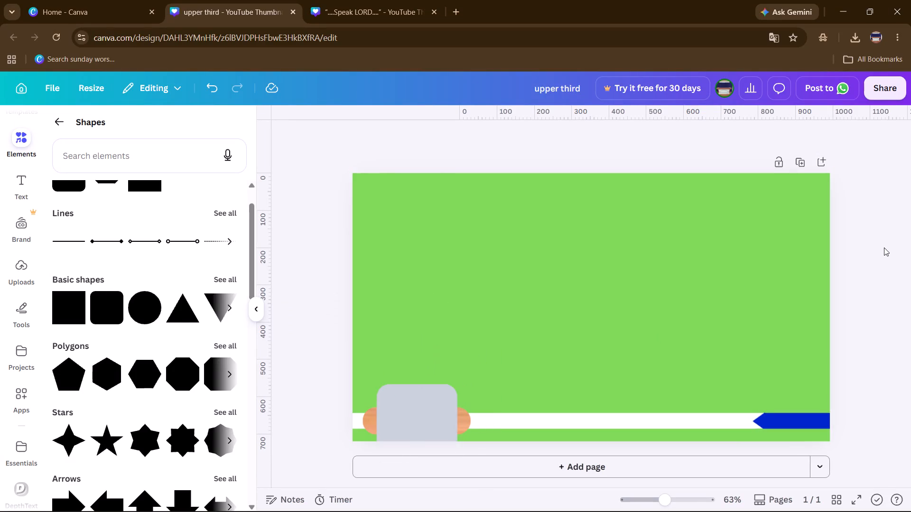
{"action": "left_click", "coordinate": [253, 309]}
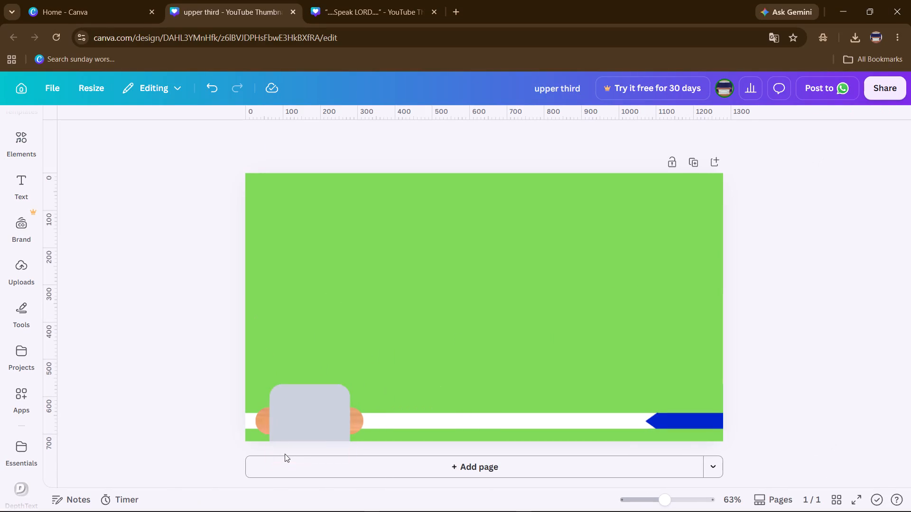
Resize the grey rounded square to about 311 by 77 so it slightly overhangs the wood pill on all sides.
{"action": "double_click", "coordinate": [270, 419]}
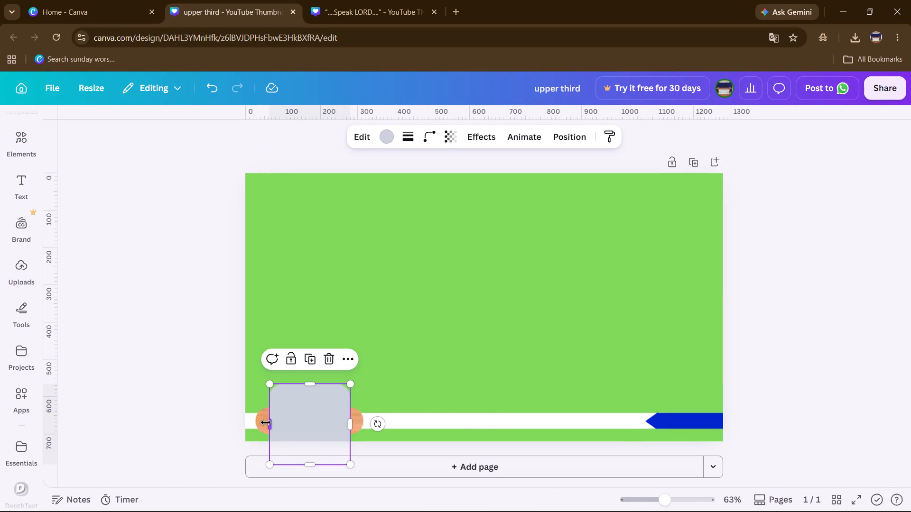
{"action": "left_click_drag", "start_coordinate": [269, 423], "coordinate": [251, 421]}
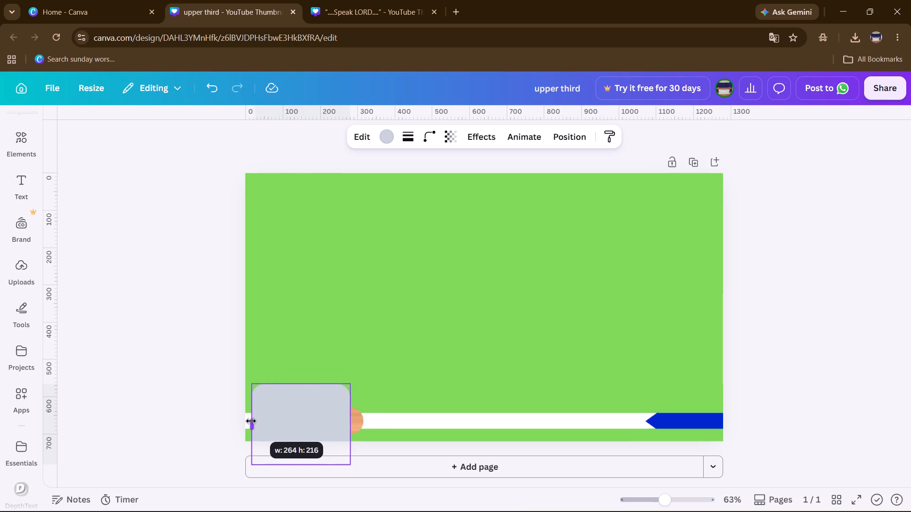
{"action": "left_click_drag", "start_coordinate": [251, 421], "coordinate": [251, 420]}
{"action": "left_click_drag", "start_coordinate": [353, 422], "coordinate": [371, 419]}
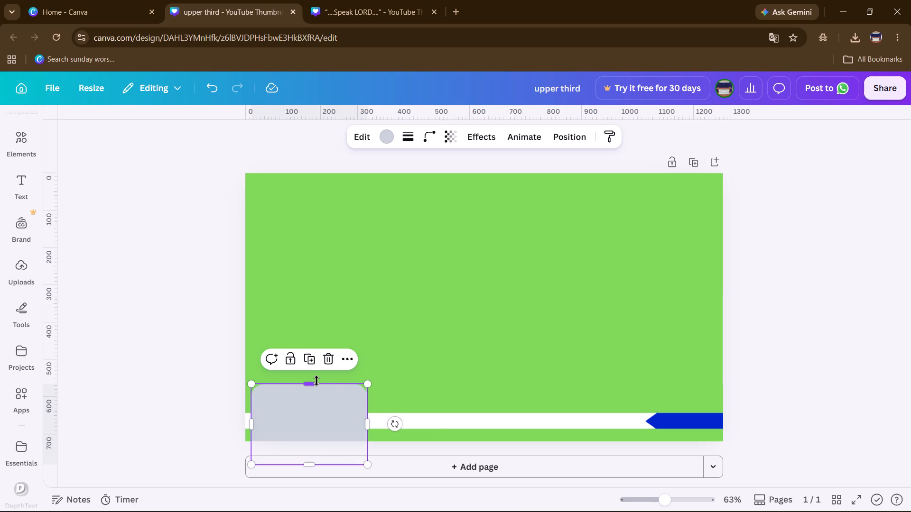
{"action": "left_click_drag", "start_coordinate": [316, 381], "coordinate": [316, 402]}
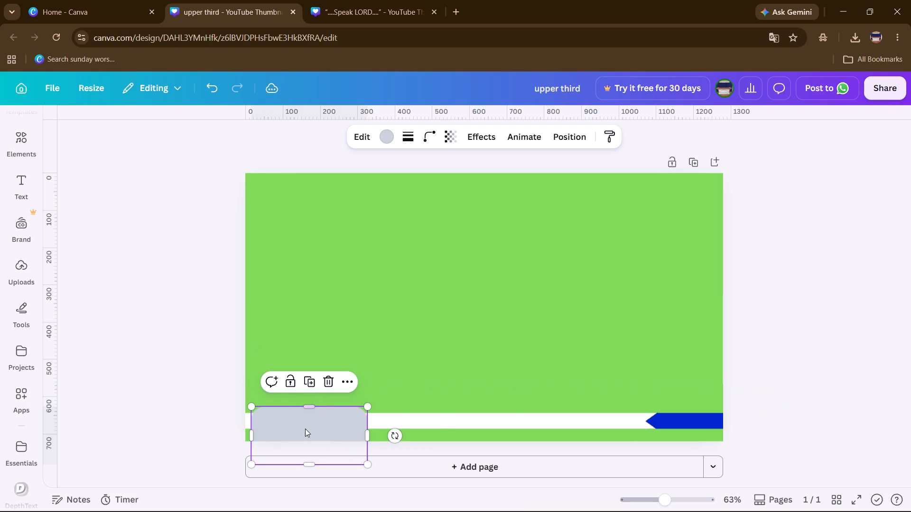
{"action": "left_click_drag", "start_coordinate": [310, 465], "coordinate": [311, 438]}
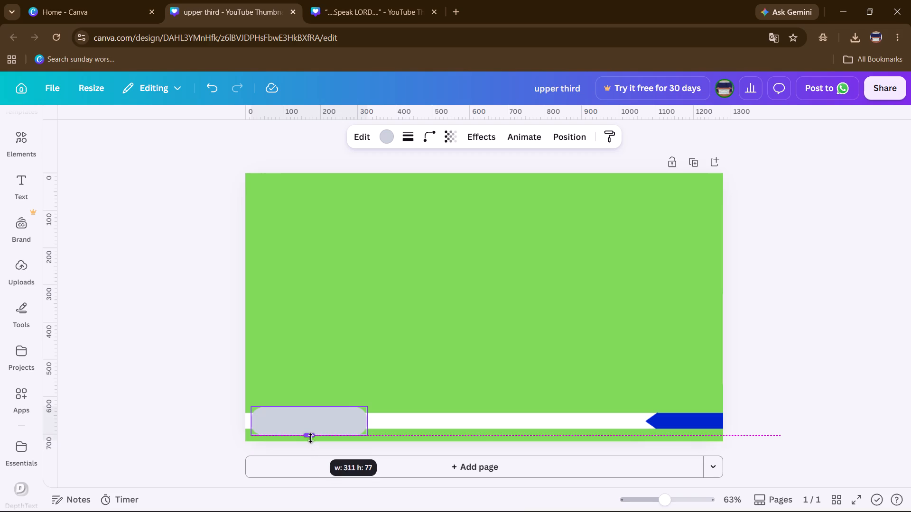
{"action": "left_click_drag", "start_coordinate": [311, 438], "coordinate": [312, 437]}
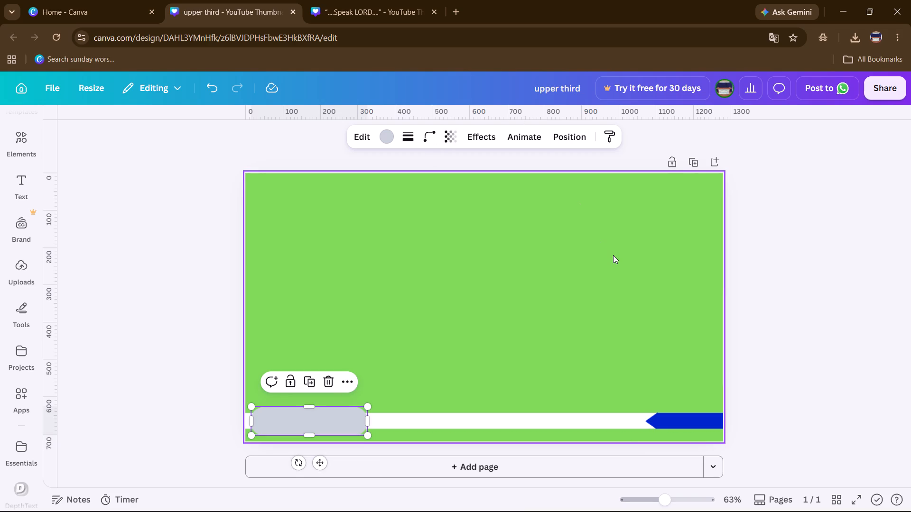
Send the grey rounded shape behind the wood pill but keep it in front of the white bar.
{"action": "type", "text": "}}}}"}
{"action": "type", "text": "}}}{{{"}
{"action": "key", "text": "ctrl+bracketleft"}
{"action": "key", "text": "ctrl+bracketleft"}
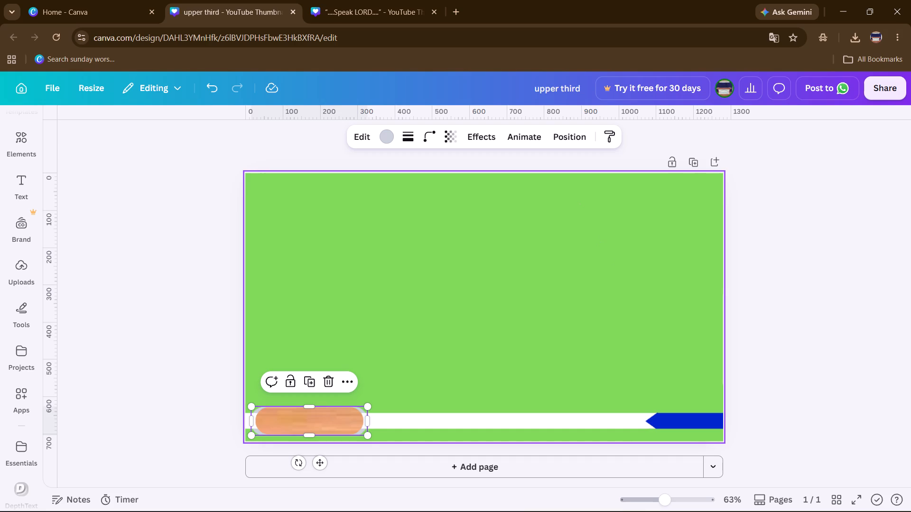
{"action": "key", "text": "ctrl+bracketright"}
{"action": "left_click", "coordinate": [449, 396]}
Stretch the grey rounded shape's bottom edge down past the page's lower edge.
{"action": "left_click", "coordinate": [368, 416]}
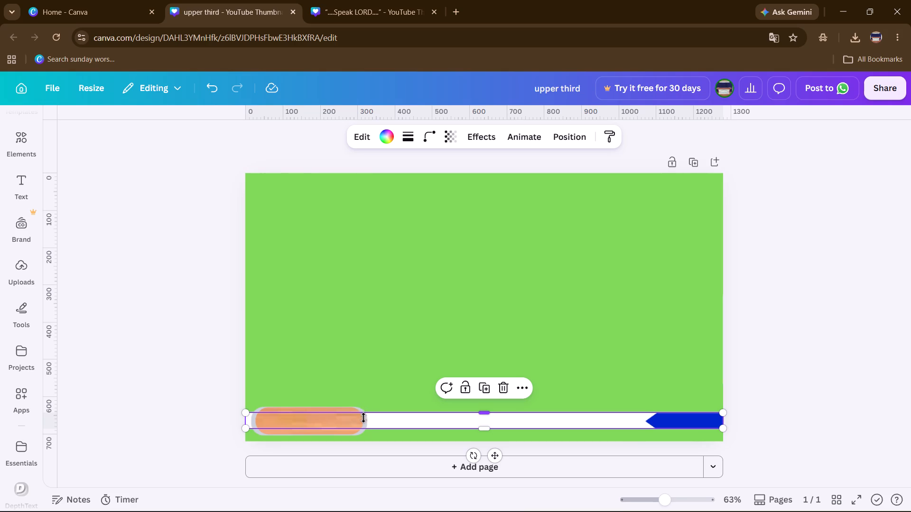
{"action": "left_click", "coordinate": [364, 420]}
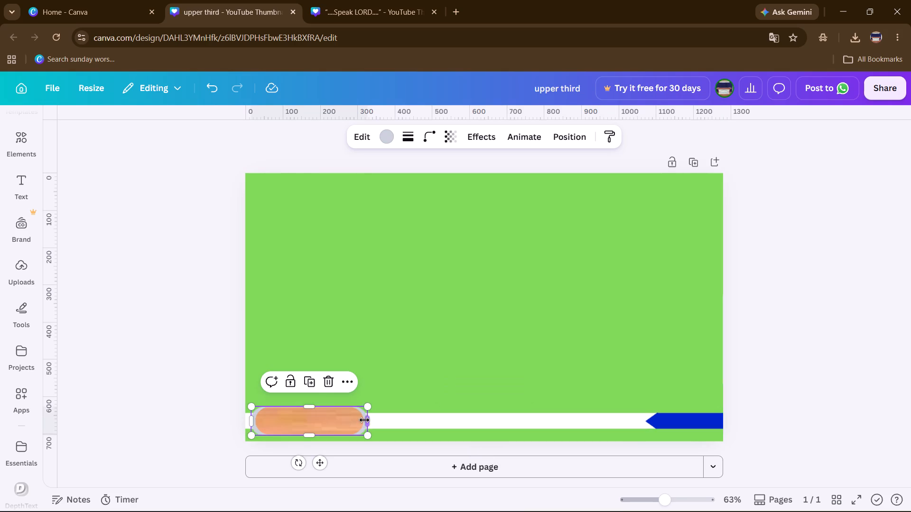
{"action": "left_click", "coordinate": [309, 405]}
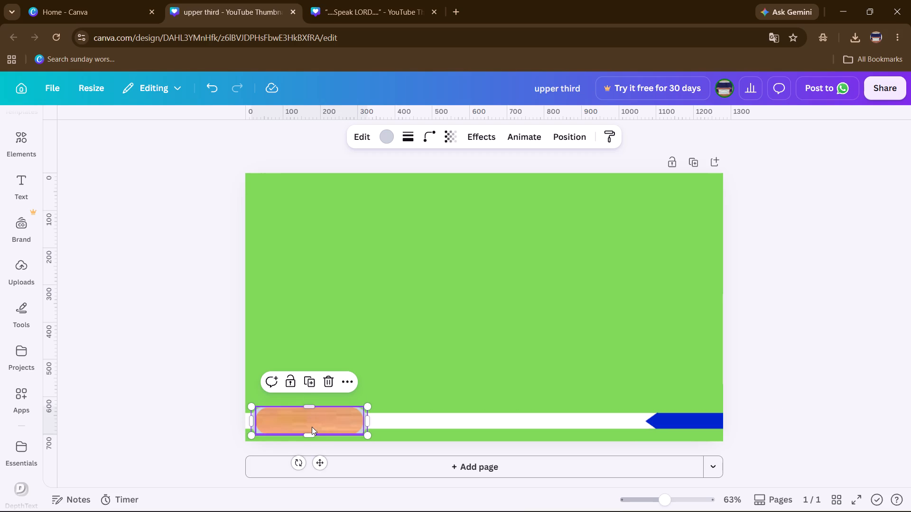
{"action": "left_click_drag", "start_coordinate": [312, 431], "coordinate": [312, 432]}
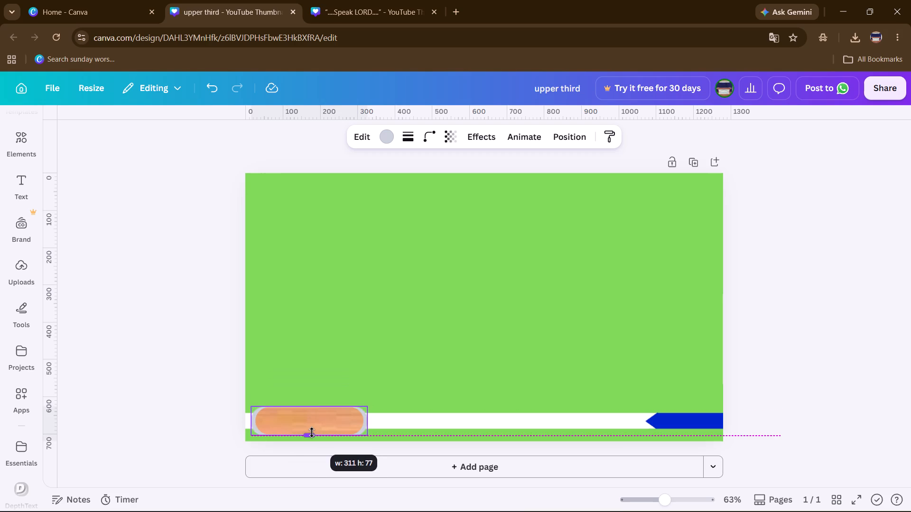
{"action": "left_click_drag", "start_coordinate": [312, 432], "coordinate": [312, 435]}
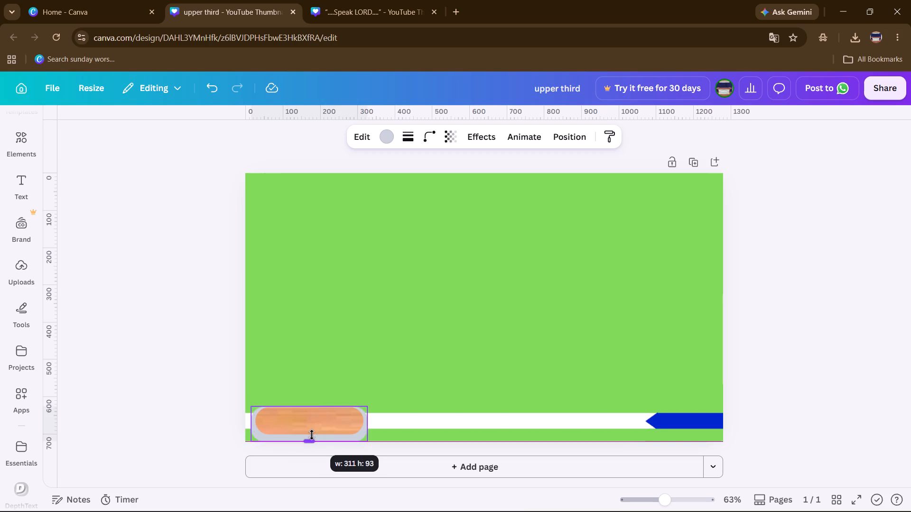
{"action": "left_click_drag", "start_coordinate": [312, 435], "coordinate": [315, 444]}
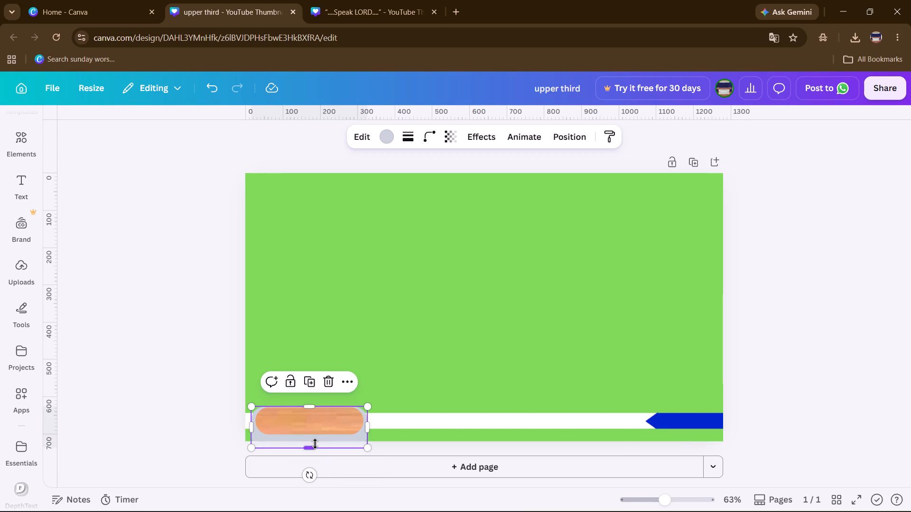
Upload the Untitled design (9) PNG from the Downloads folder to Canva through the home page.
{"action": "left_click", "coordinate": [115, 6]}
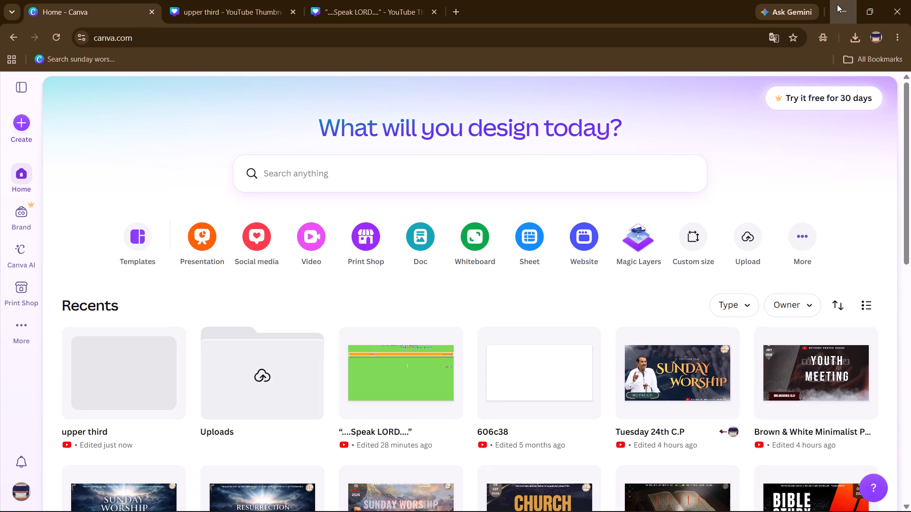
{"action": "left_click", "coordinate": [837, 4]}
{"action": "left_click", "coordinate": [843, 0]}
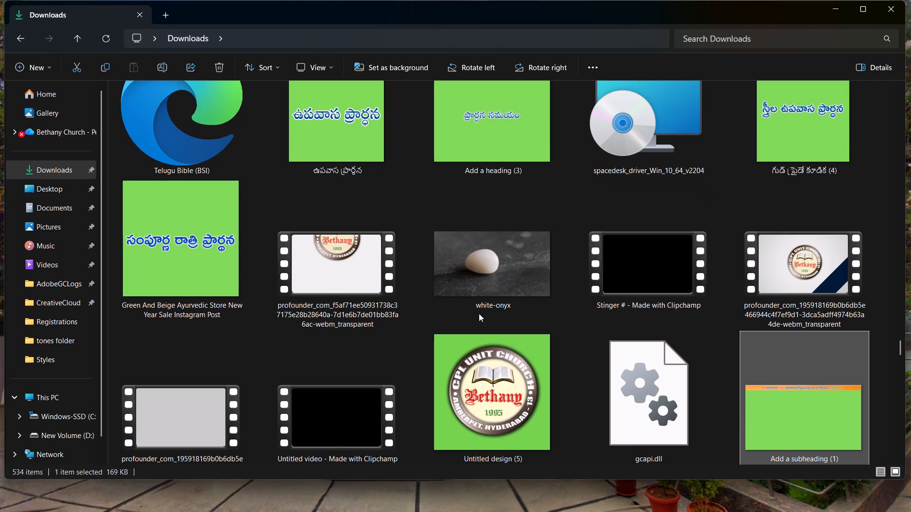
{"action": "scroll", "coordinate": [479, 313], "scroll_direction": "down", "scroll_amount": 5}
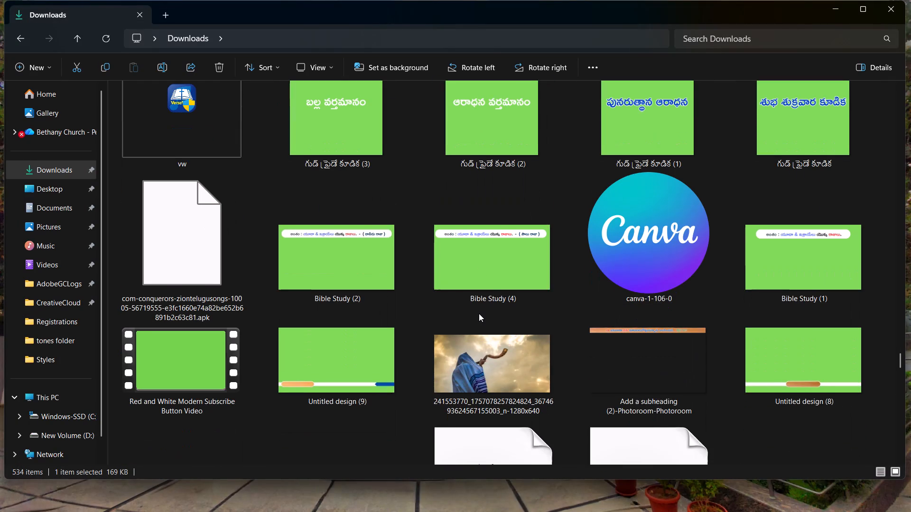
{"action": "scroll", "coordinate": [479, 313], "scroll_direction": "down", "scroll_amount": 1}
{"action": "double_click", "coordinate": [336, 269]}
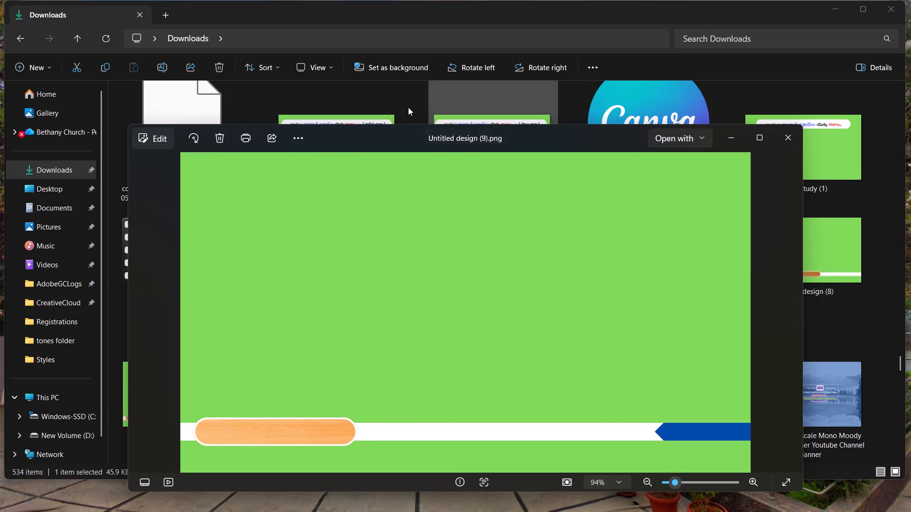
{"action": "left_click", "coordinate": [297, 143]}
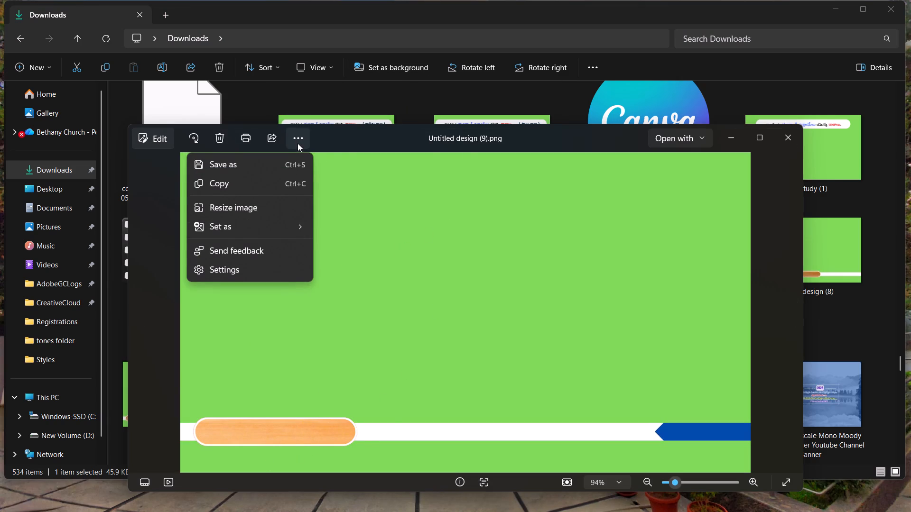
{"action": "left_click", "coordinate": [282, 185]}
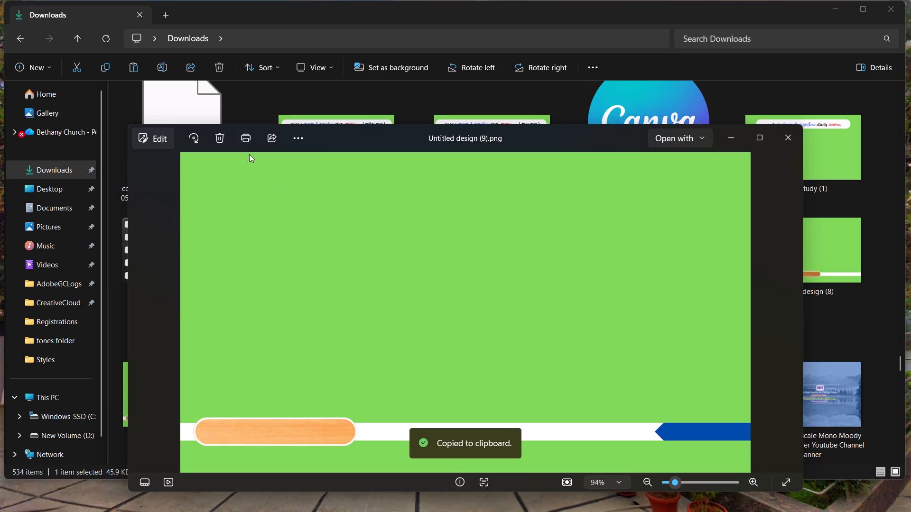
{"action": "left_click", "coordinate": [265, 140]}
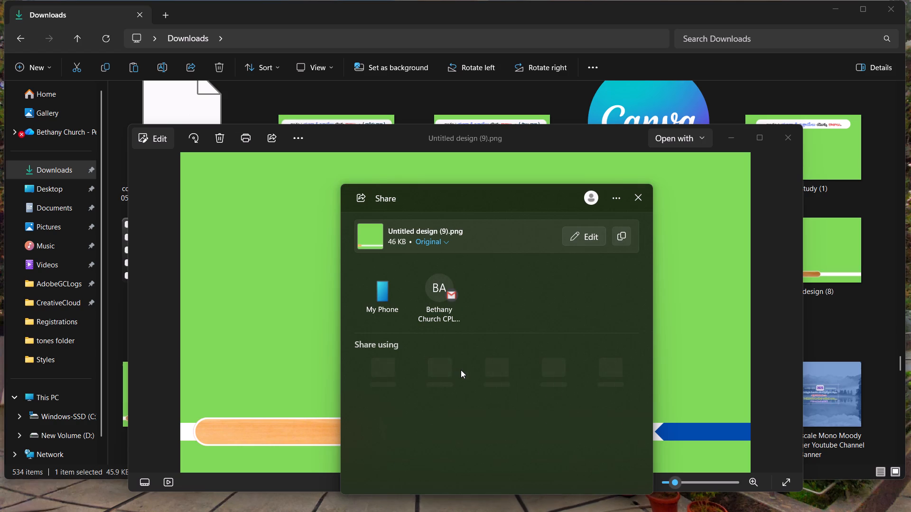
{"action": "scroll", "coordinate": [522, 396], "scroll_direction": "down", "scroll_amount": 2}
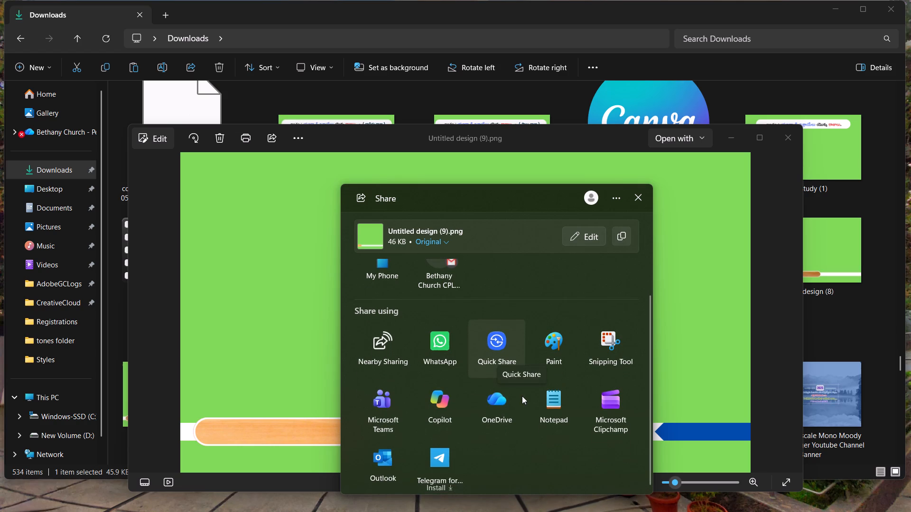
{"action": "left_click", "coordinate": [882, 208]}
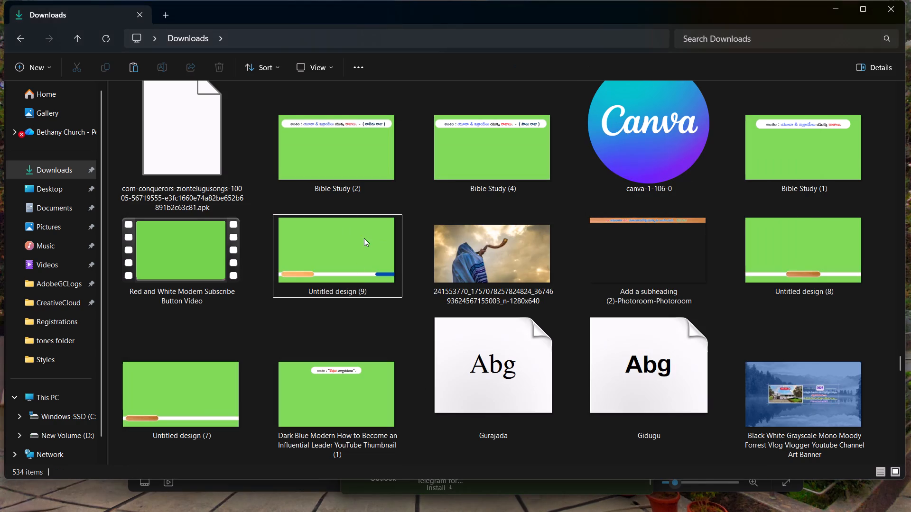
Upload the Untitled design (9) image from the Downloads folder to the Canva uploads in Chrome.
{"action": "left_click_drag", "start_coordinate": [353, 244], "coordinate": [450, 499]}
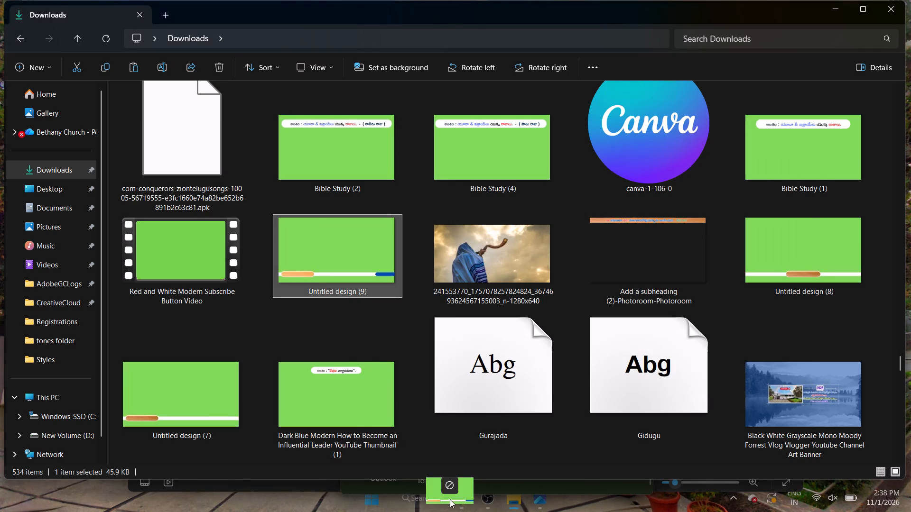
{"action": "left_click_drag", "start_coordinate": [450, 499], "coordinate": [422, 326]}
{"action": "key", "text": "F10"}
{"action": "key", "text": "Return"}
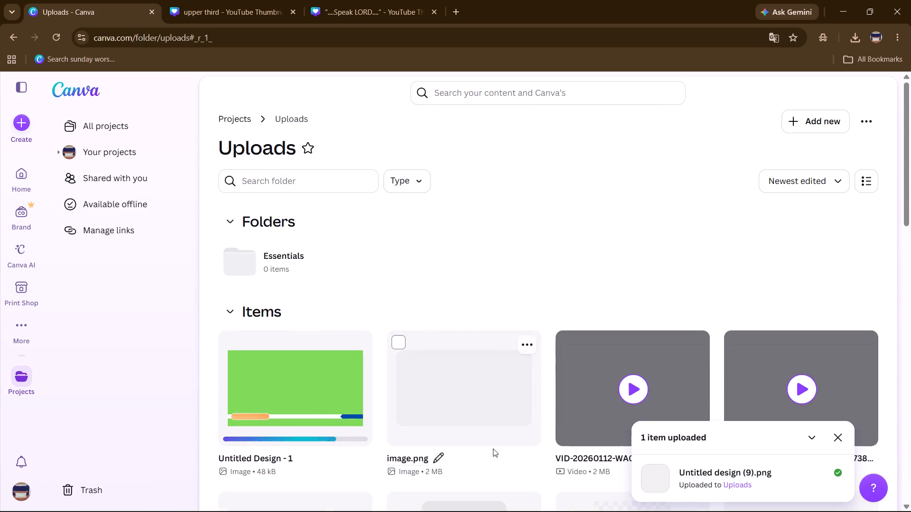
Open the newly uploaded green banner image from the Canva uploads in its full preview.
{"action": "left_click", "coordinate": [315, 408]}
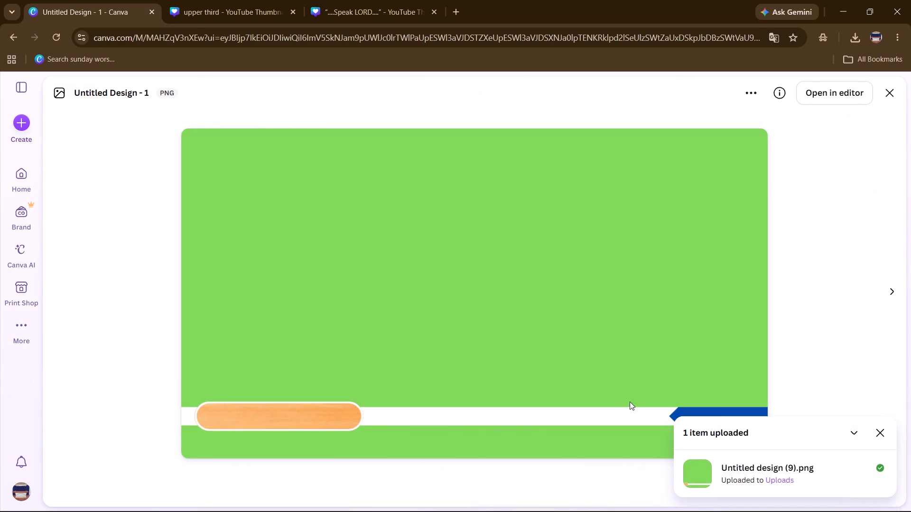
Examine the outline around the wood pill in the uploaded lower-third reference image.
{"action": "left_click", "coordinate": [883, 434]}
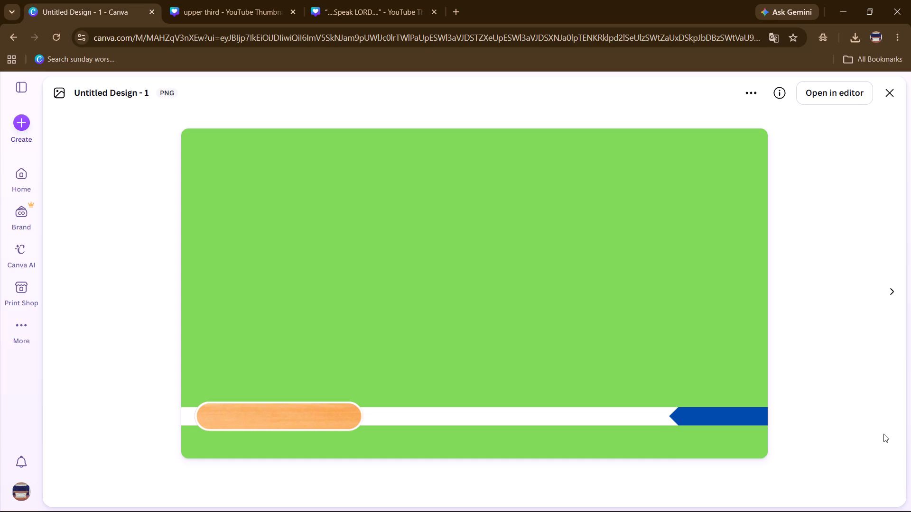
{"action": "left_click", "coordinate": [734, 378]}
{"action": "left_click", "coordinate": [250, 418]}
{"action": "left_click", "coordinate": [305, 407]}
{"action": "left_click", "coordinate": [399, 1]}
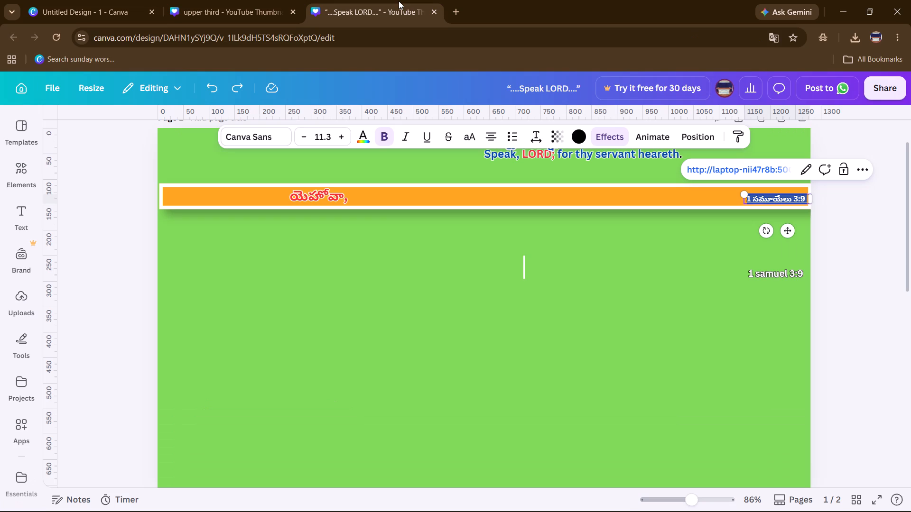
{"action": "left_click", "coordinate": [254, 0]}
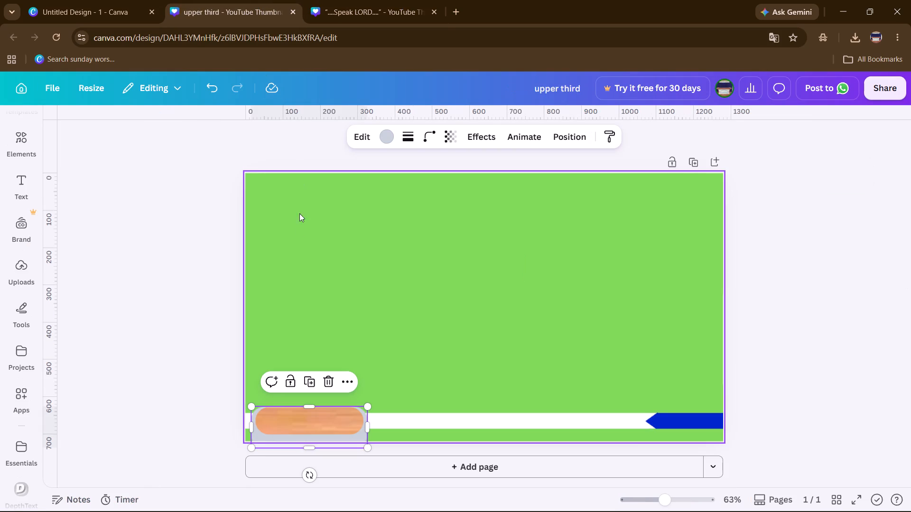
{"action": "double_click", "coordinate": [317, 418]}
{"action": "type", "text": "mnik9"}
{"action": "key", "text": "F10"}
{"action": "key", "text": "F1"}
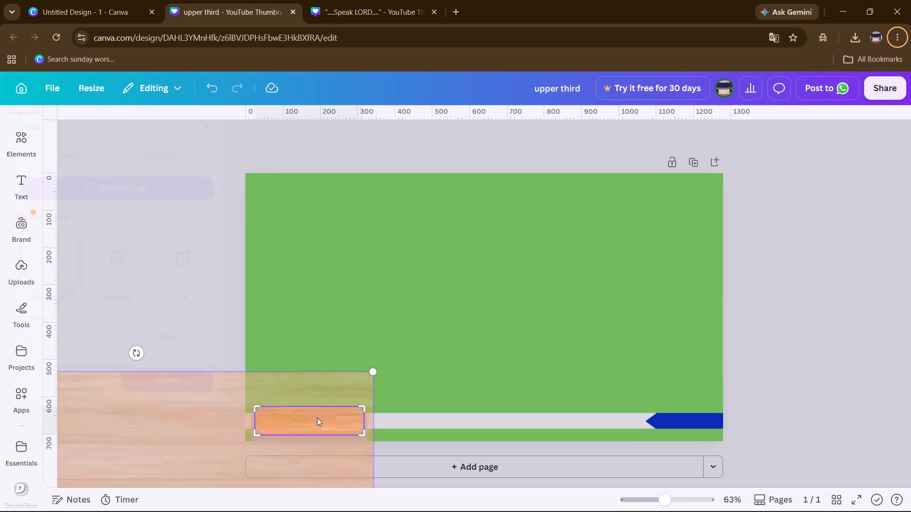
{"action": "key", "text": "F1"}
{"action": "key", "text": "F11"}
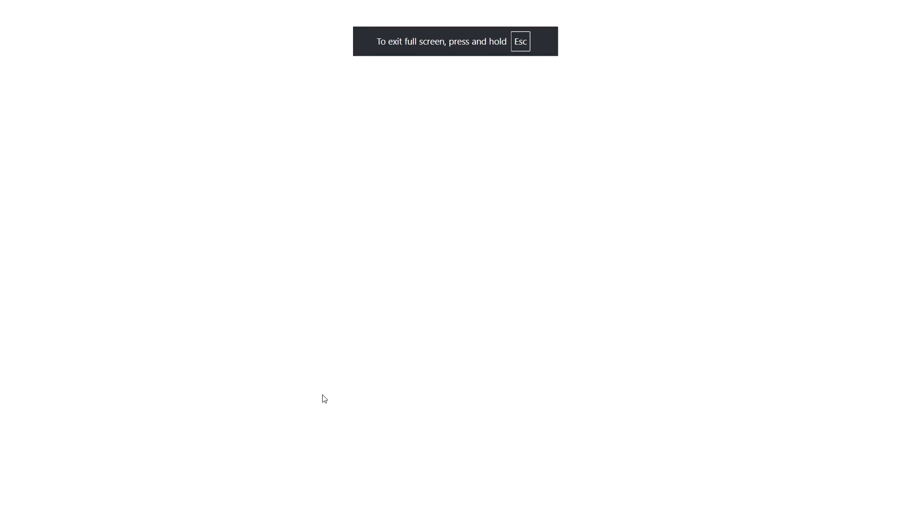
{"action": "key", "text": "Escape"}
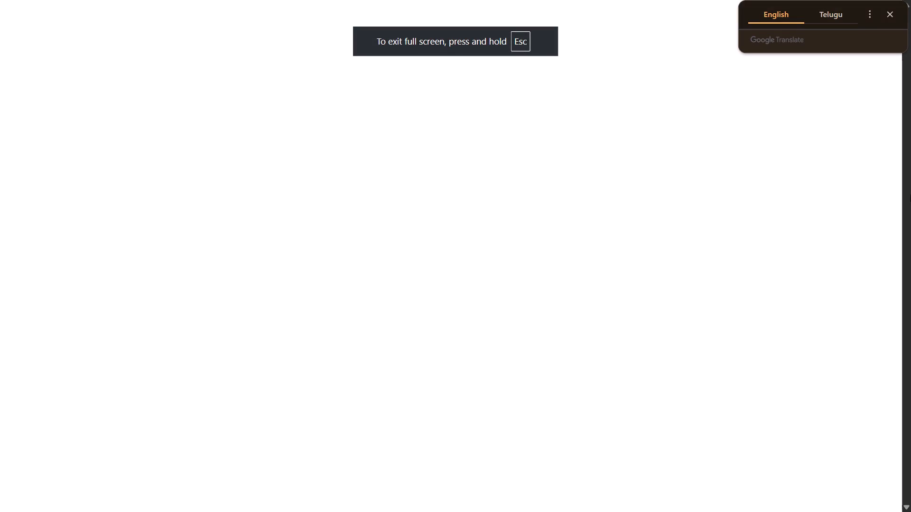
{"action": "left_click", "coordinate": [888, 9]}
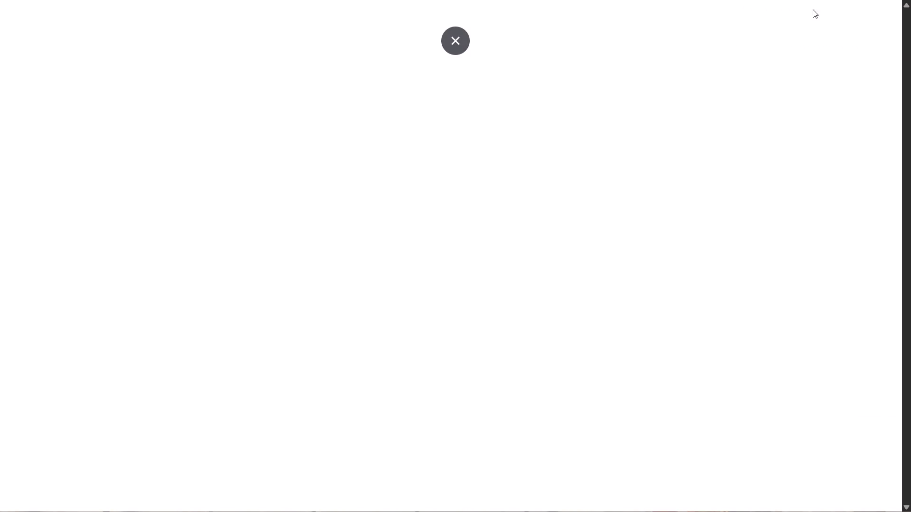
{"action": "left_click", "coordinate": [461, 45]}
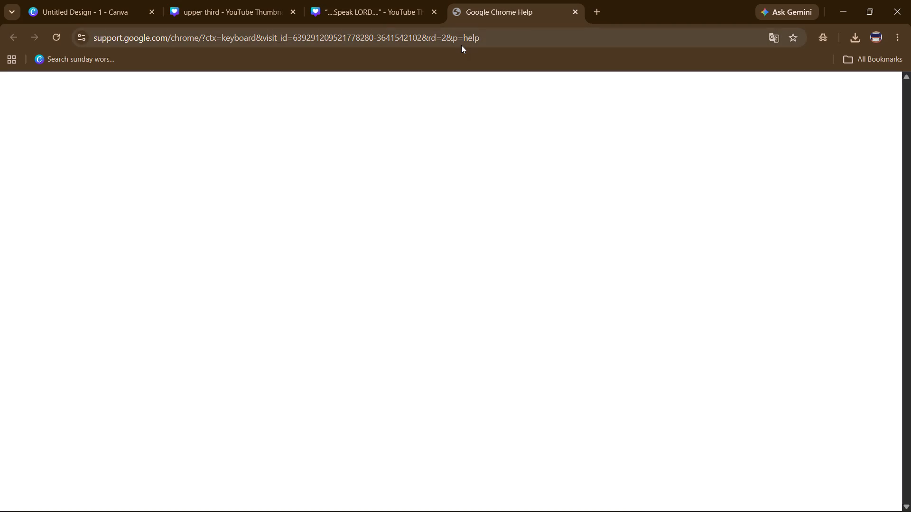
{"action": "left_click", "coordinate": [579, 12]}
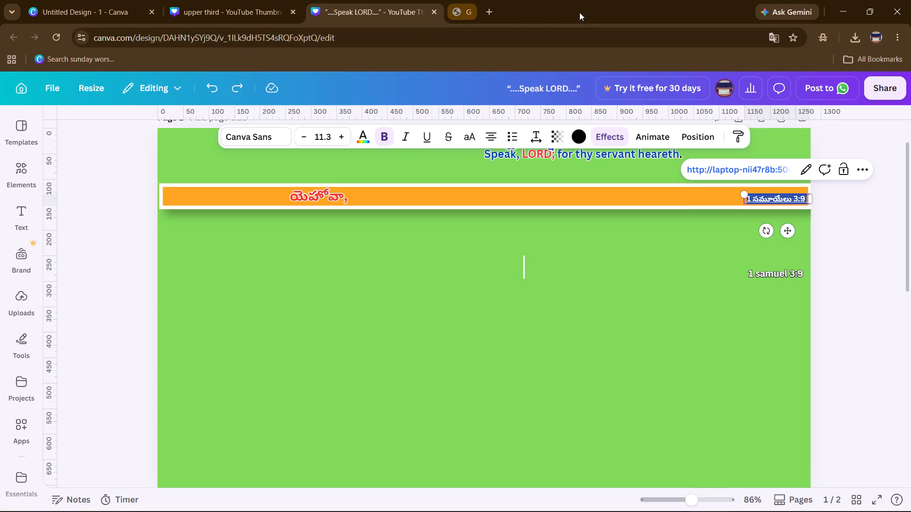
Close the “....Speak LORD....” design.
{"action": "left_click", "coordinate": [436, 12]}
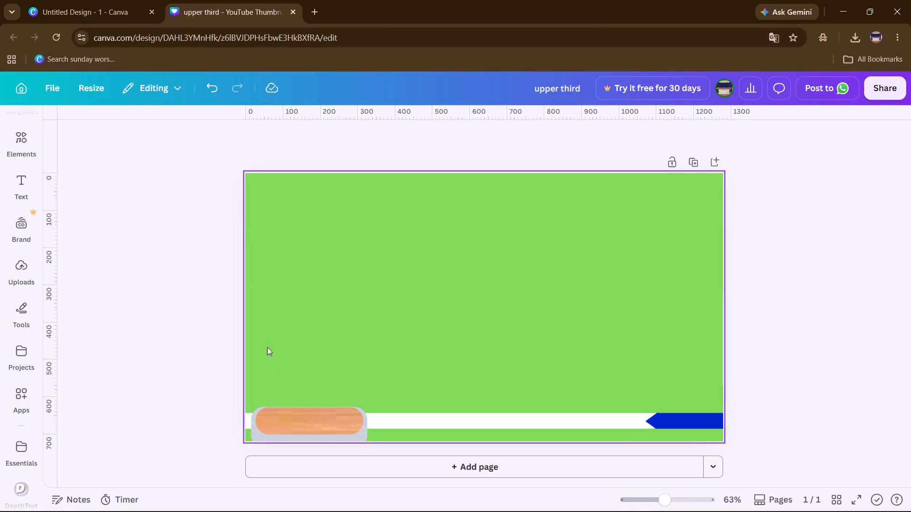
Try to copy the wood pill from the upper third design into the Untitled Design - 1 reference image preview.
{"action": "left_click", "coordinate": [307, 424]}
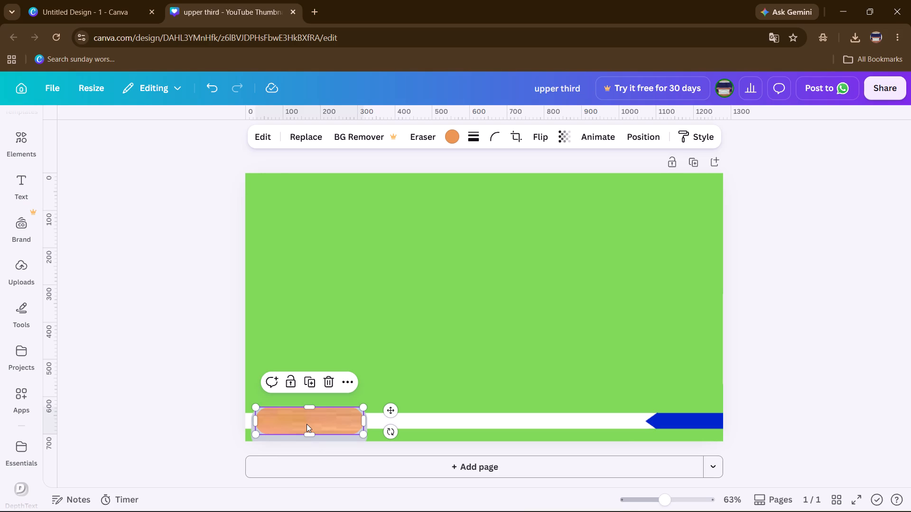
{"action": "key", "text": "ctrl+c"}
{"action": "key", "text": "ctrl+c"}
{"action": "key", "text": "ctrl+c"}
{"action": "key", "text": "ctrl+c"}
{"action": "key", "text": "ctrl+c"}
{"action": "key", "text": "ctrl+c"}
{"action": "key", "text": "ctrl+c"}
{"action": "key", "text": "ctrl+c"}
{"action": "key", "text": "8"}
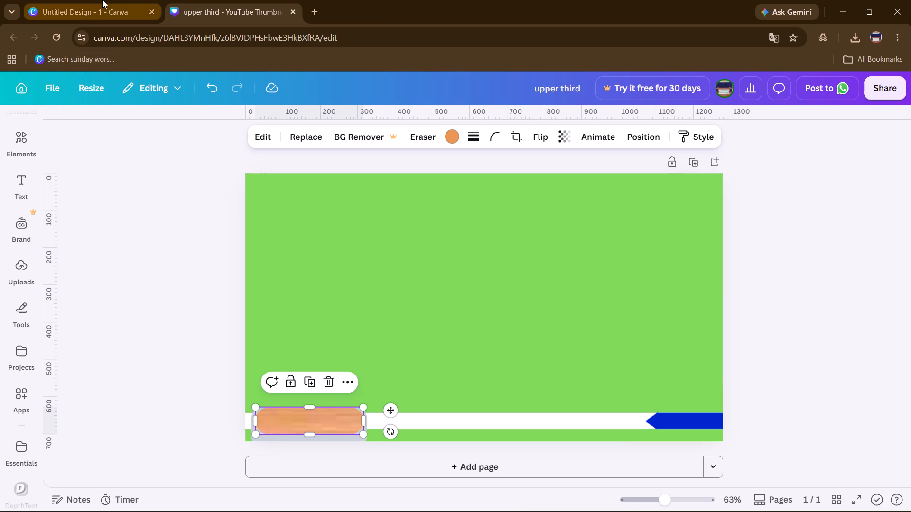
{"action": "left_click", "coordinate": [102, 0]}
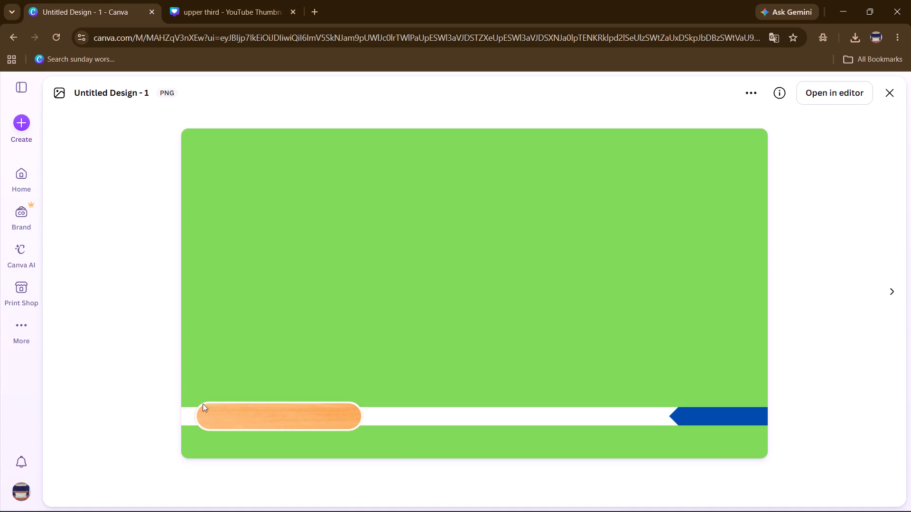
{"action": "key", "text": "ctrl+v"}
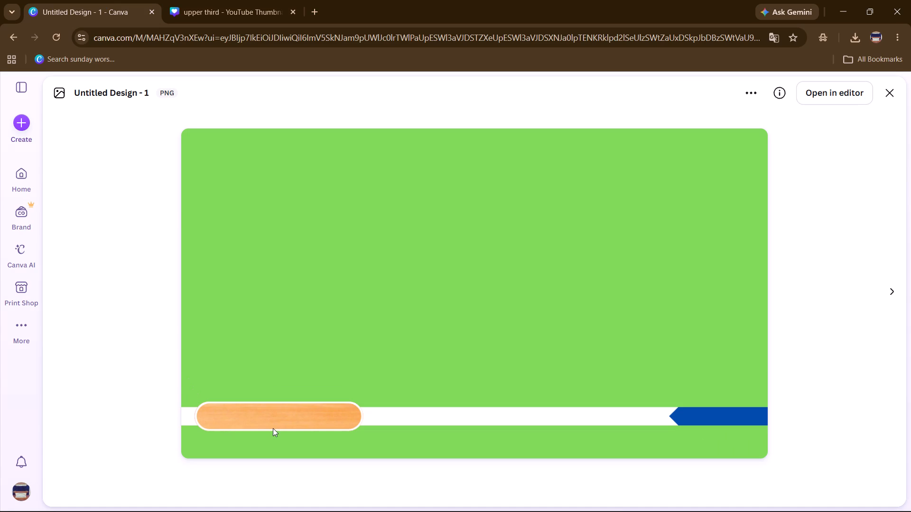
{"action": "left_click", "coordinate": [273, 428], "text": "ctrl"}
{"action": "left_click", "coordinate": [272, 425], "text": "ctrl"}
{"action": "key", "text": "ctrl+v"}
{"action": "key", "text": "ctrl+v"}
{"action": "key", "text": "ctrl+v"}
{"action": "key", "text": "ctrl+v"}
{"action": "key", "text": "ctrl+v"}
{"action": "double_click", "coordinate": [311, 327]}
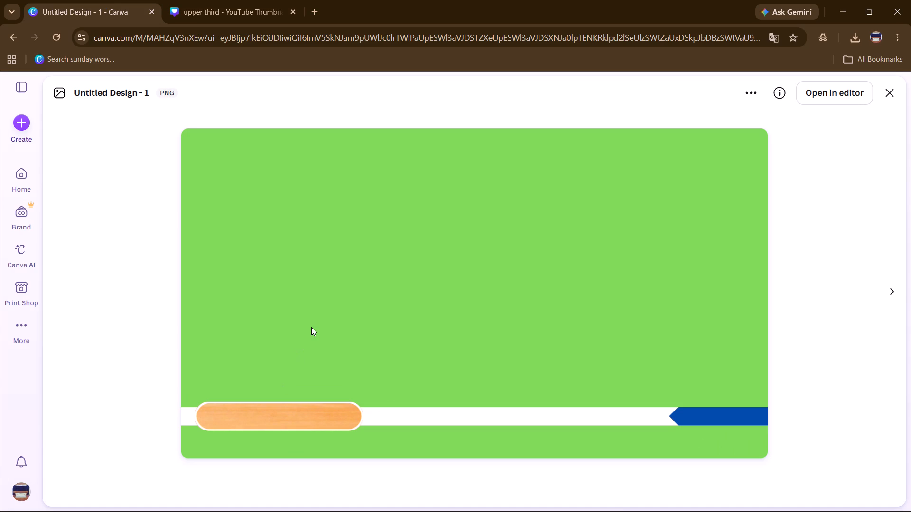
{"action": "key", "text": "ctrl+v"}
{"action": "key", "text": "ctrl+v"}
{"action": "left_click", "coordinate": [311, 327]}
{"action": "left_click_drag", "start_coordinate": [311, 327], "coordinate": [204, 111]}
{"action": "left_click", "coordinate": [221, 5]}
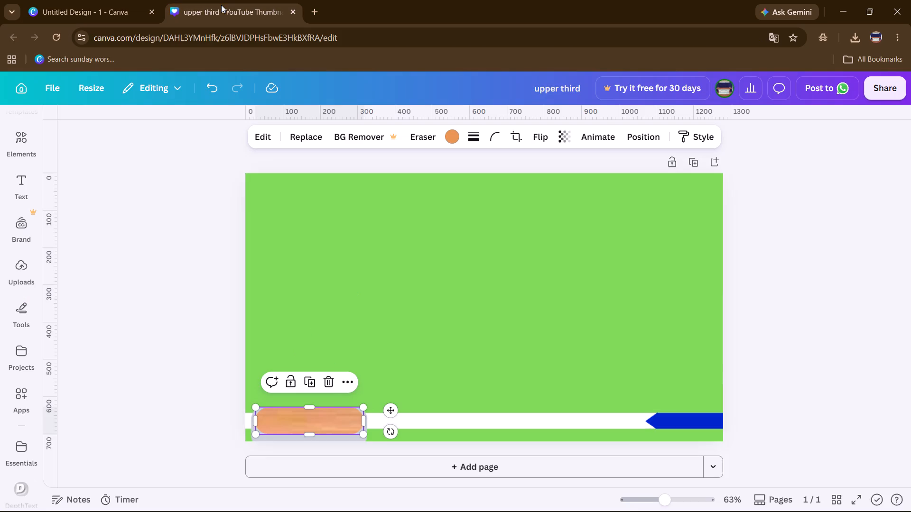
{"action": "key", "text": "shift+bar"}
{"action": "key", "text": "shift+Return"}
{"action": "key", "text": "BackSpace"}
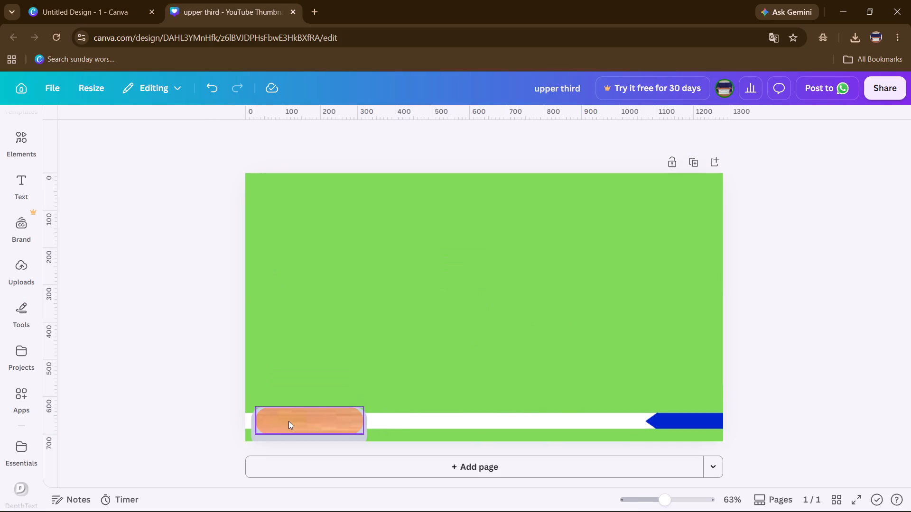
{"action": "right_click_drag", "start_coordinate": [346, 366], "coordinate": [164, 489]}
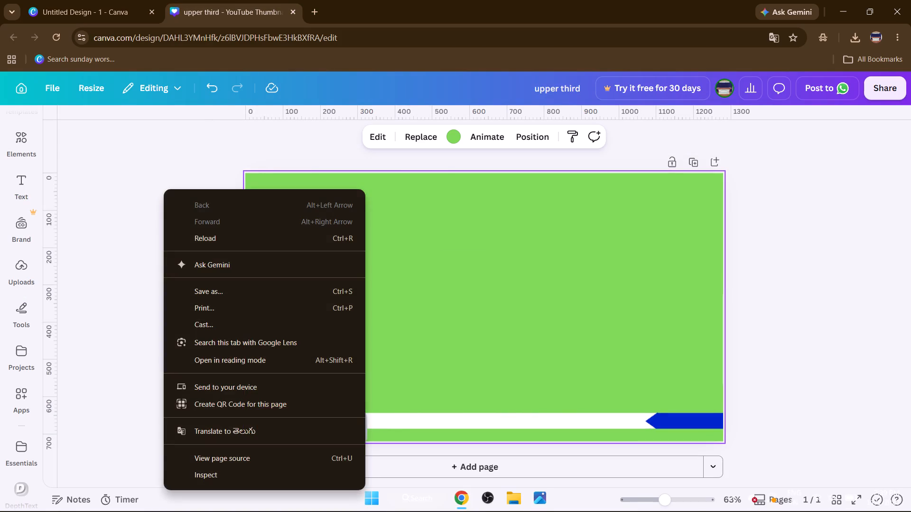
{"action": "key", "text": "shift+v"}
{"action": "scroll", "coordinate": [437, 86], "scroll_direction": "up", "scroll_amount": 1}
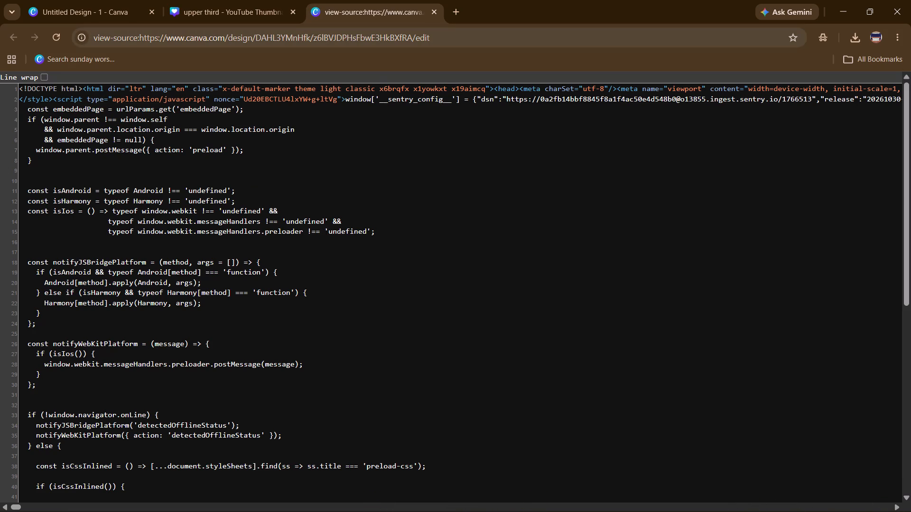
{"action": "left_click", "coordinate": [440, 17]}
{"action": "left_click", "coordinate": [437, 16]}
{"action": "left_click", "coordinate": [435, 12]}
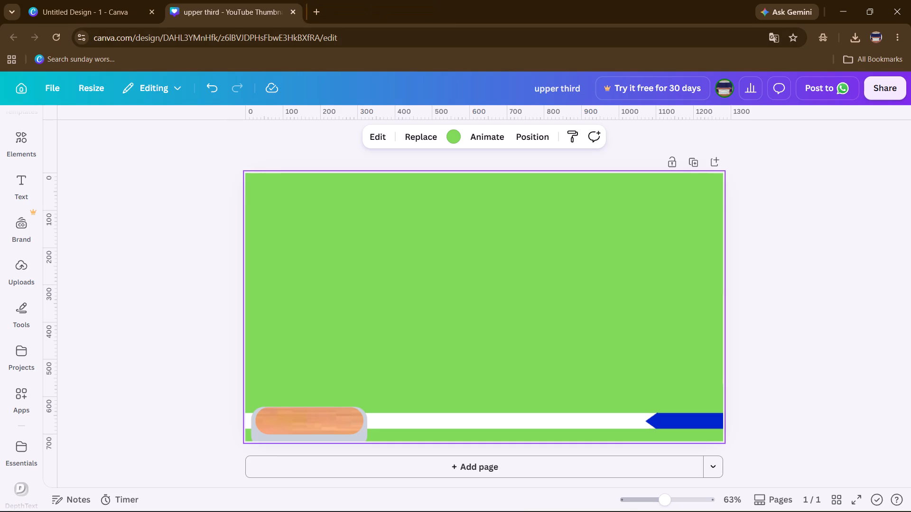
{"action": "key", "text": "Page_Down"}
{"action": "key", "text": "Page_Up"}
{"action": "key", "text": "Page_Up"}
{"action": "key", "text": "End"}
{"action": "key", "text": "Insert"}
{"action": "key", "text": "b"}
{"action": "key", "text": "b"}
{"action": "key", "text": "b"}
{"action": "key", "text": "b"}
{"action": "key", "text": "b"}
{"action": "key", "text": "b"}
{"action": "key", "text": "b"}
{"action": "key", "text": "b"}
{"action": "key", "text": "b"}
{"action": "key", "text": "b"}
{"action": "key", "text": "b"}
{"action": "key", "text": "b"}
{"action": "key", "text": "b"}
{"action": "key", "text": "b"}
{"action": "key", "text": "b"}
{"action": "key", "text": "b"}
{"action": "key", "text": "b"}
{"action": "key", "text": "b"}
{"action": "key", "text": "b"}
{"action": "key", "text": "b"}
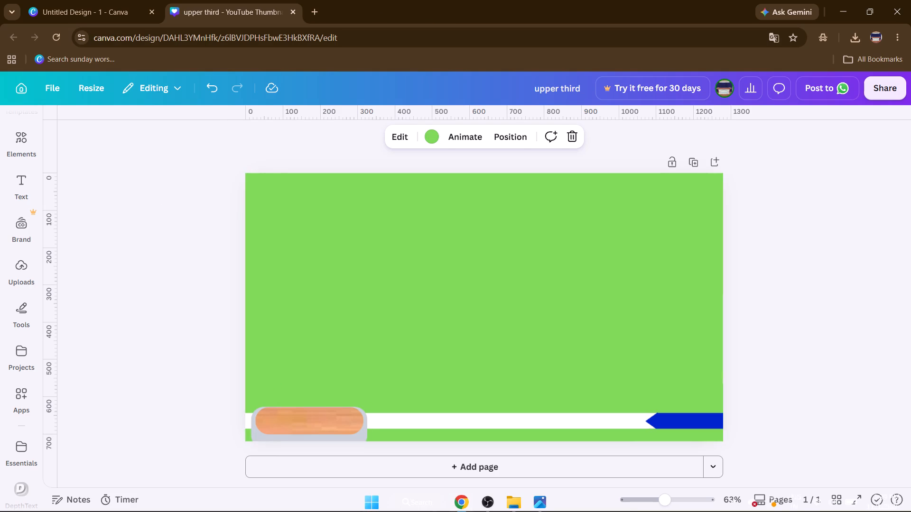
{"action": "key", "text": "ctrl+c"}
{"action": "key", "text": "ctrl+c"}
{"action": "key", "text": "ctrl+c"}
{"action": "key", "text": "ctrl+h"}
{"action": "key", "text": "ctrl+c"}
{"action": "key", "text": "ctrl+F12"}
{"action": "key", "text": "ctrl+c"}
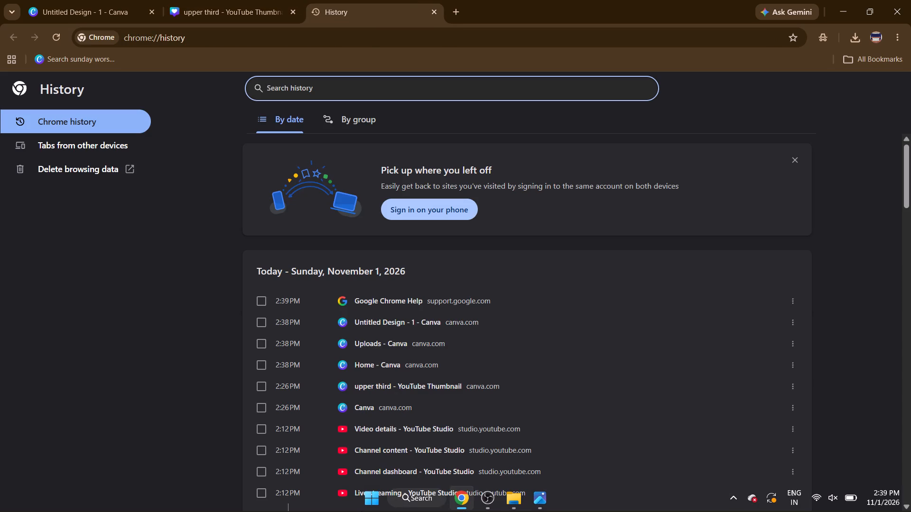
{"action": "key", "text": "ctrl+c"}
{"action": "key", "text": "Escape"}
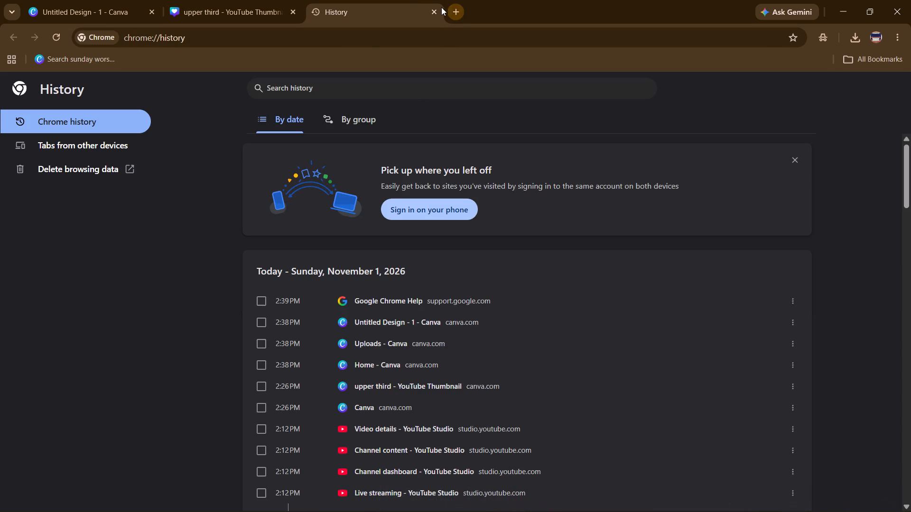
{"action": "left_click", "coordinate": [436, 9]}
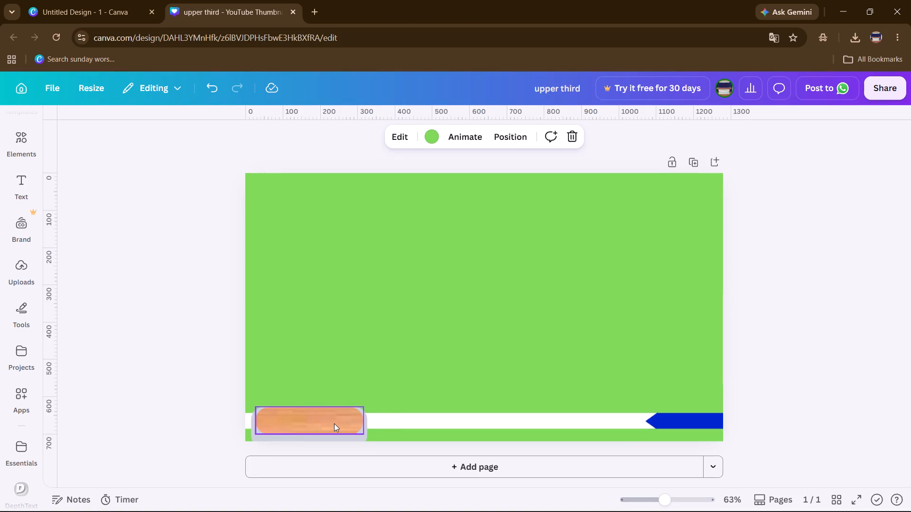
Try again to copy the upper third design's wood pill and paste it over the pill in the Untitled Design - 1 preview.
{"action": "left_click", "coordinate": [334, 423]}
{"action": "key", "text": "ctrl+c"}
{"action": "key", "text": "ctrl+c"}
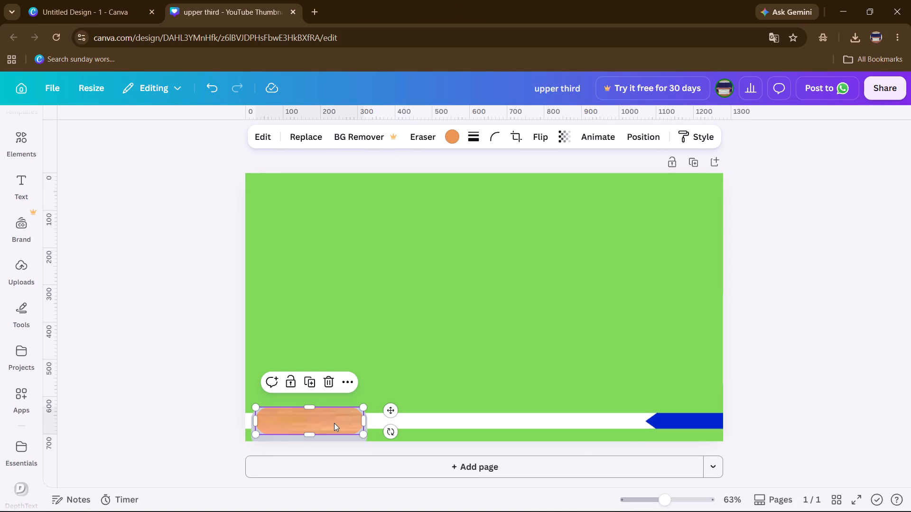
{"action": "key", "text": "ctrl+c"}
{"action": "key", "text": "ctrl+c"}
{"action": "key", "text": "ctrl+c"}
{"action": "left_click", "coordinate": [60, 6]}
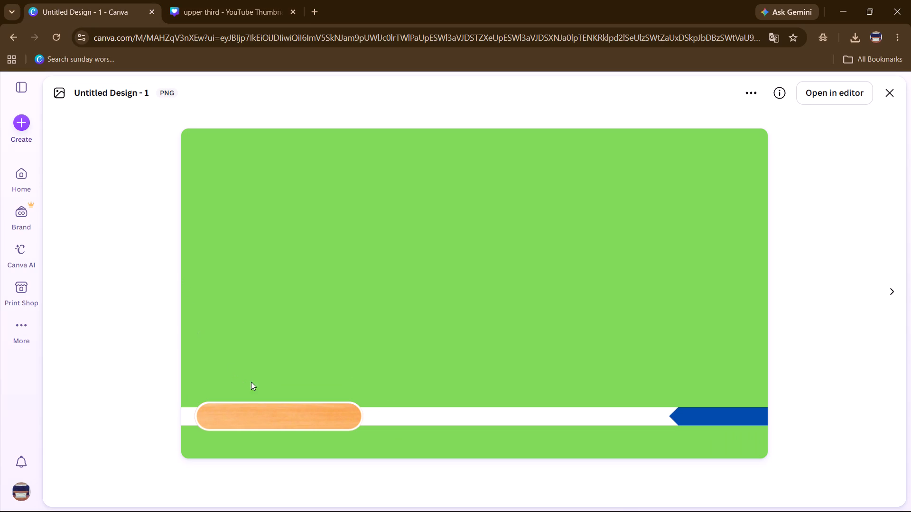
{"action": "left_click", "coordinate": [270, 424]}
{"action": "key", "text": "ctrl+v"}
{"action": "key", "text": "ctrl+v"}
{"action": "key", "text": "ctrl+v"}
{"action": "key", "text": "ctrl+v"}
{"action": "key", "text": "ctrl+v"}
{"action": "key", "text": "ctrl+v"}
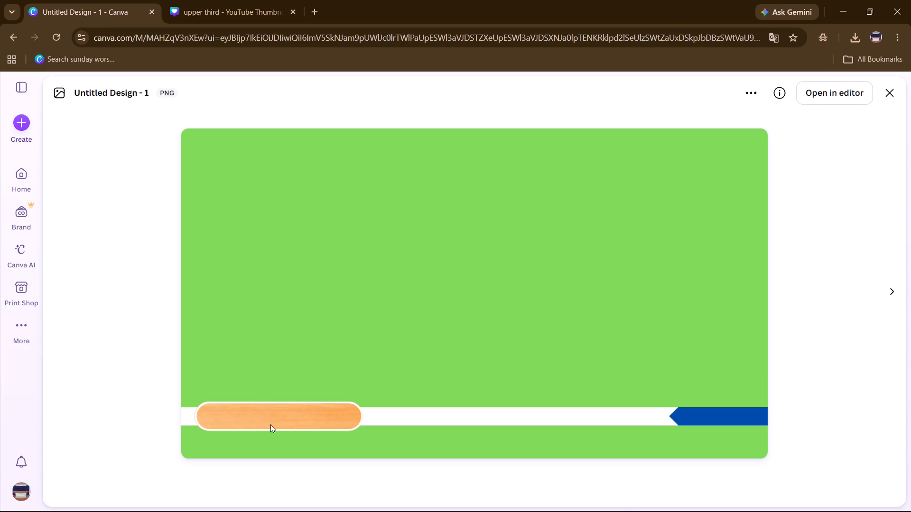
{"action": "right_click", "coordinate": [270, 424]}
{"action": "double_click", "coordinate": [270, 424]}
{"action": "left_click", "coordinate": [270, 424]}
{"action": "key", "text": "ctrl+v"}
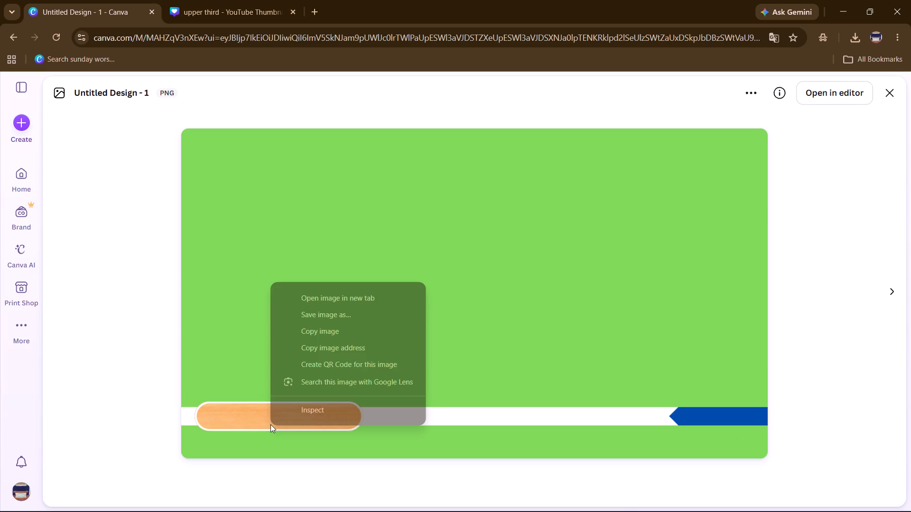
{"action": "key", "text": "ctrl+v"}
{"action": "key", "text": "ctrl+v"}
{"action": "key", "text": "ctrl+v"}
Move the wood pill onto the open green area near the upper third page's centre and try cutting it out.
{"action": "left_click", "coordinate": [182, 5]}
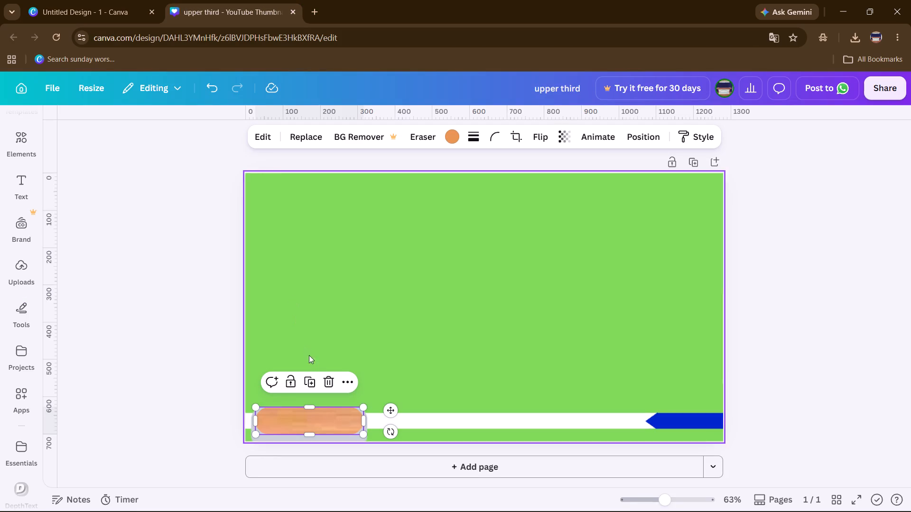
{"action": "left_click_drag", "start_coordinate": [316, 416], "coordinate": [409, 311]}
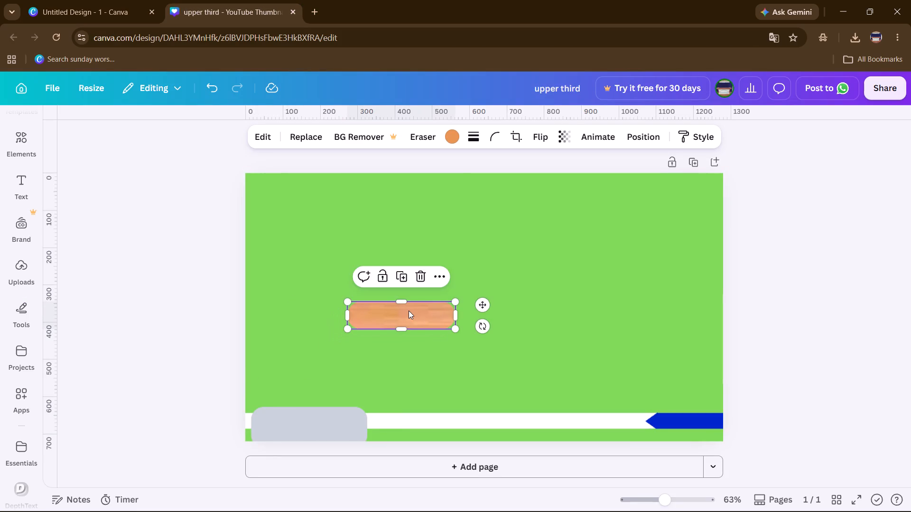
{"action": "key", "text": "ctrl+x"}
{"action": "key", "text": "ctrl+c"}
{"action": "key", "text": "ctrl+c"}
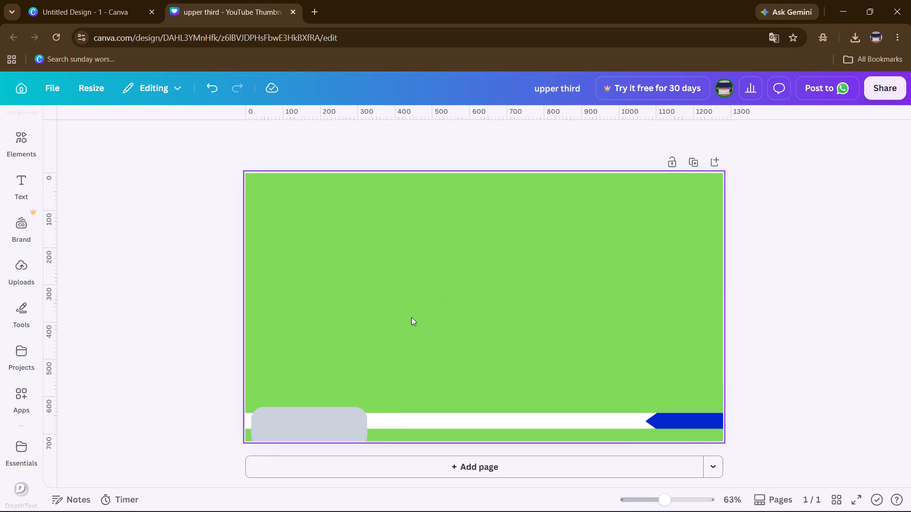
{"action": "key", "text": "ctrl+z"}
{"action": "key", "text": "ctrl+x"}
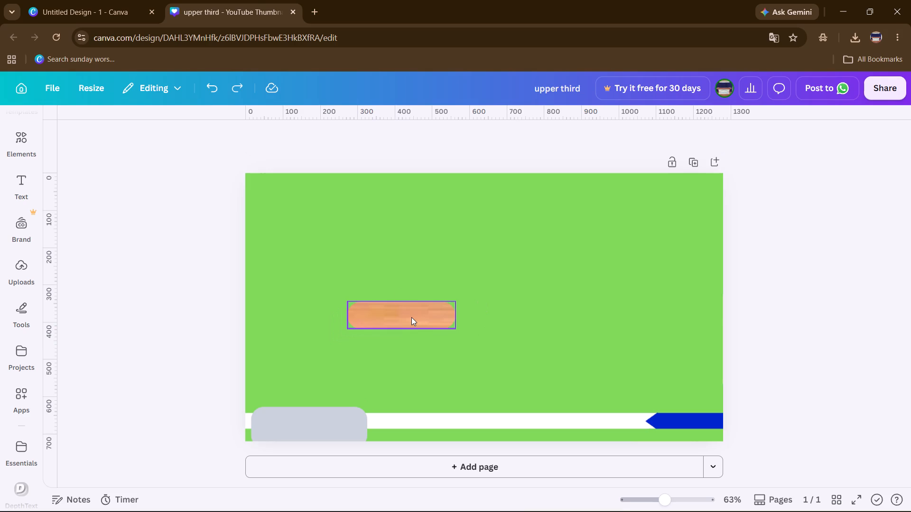
Cut the wood pill out of the upper third design and try to paste it into the Untitled Design - 1 preview.
{"action": "left_click", "coordinate": [371, 318]}
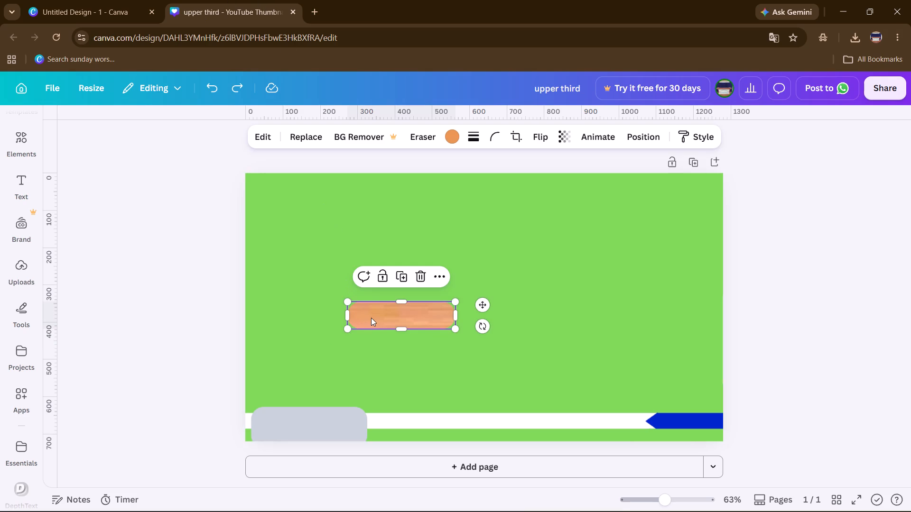
{"action": "key", "text": "ctrl+x"}
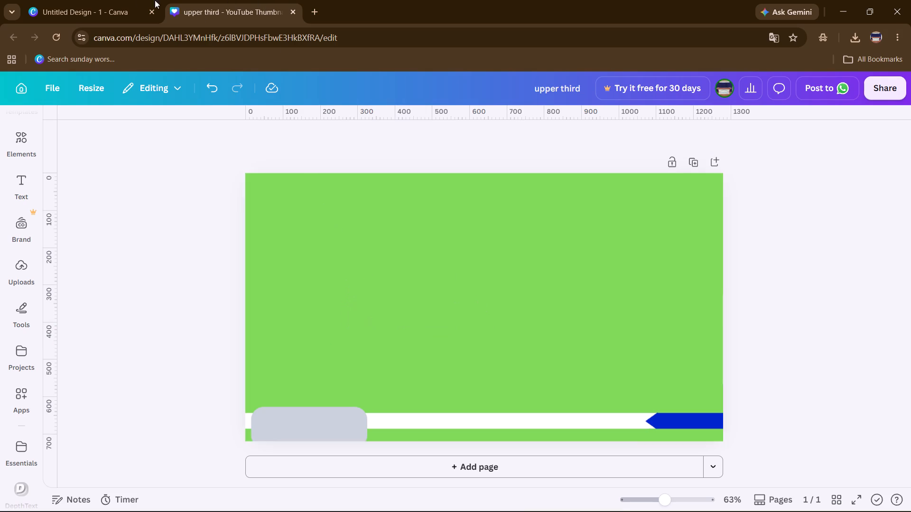
{"action": "left_click", "coordinate": [123, 0]}
{"action": "key", "text": "ctrl+v"}
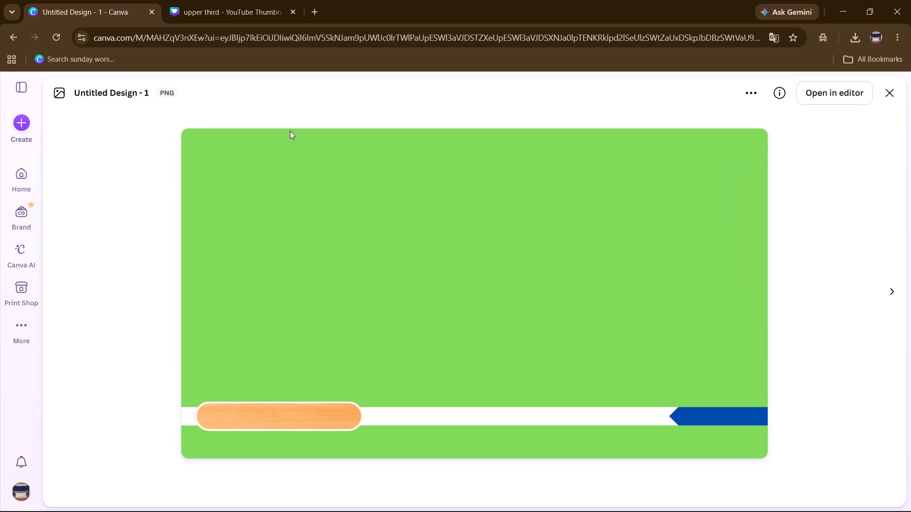
{"action": "left_click_drag", "start_coordinate": [474, 475], "coordinate": [465, 346]}
{"action": "triple_click", "coordinate": [465, 346]}
Open Untitled Design - 1 in the editor and paste the wood pill onto its green area.
{"action": "left_click", "coordinate": [826, 92]}
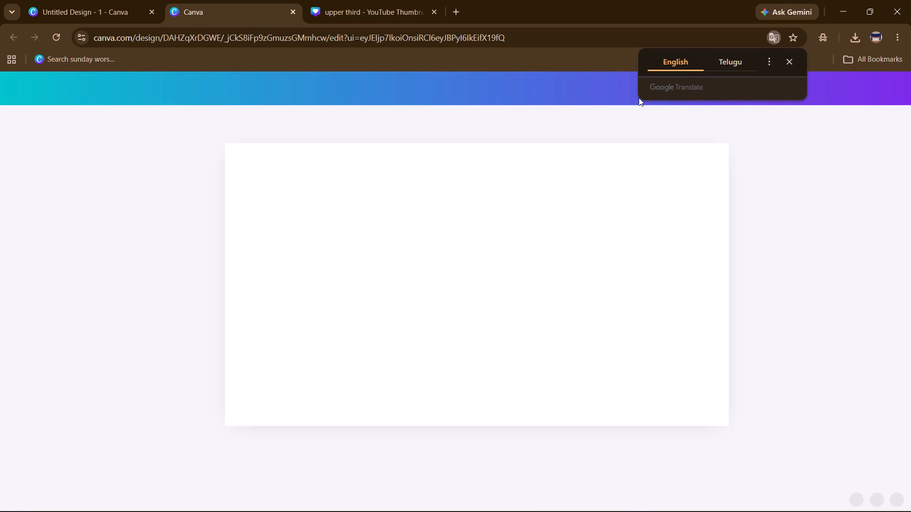
{"action": "left_click", "coordinate": [488, 292]}
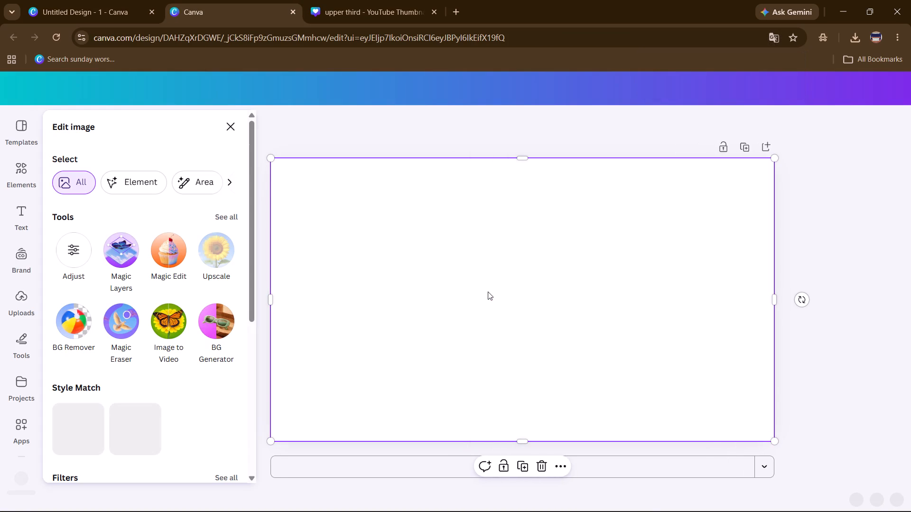
{"action": "key", "text": "ctrl+v"}
{"action": "left_click_drag", "start_coordinate": [488, 292], "coordinate": [433, 291]}
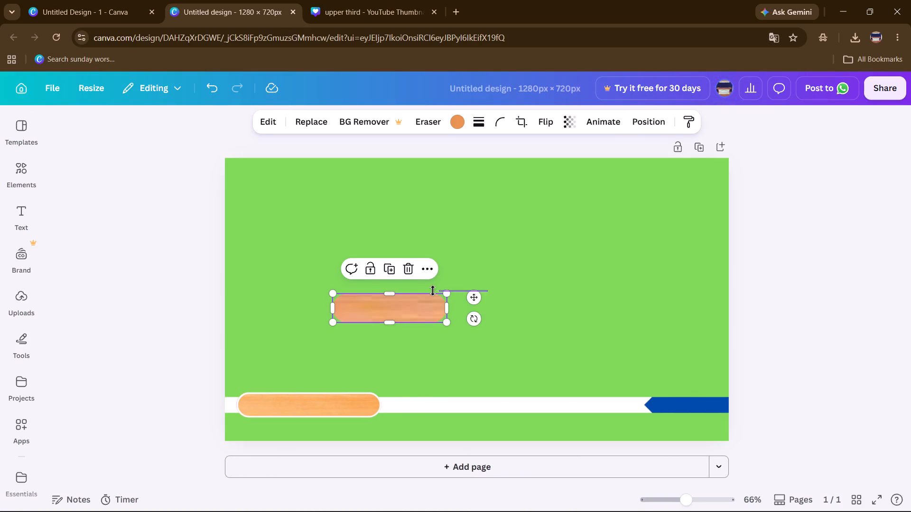
{"action": "left_click_drag", "start_coordinate": [433, 291], "coordinate": [494, 277]}
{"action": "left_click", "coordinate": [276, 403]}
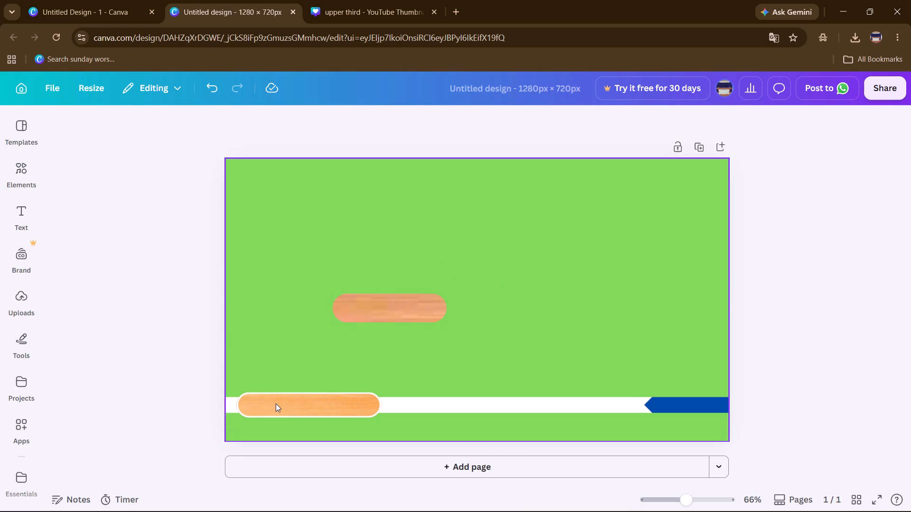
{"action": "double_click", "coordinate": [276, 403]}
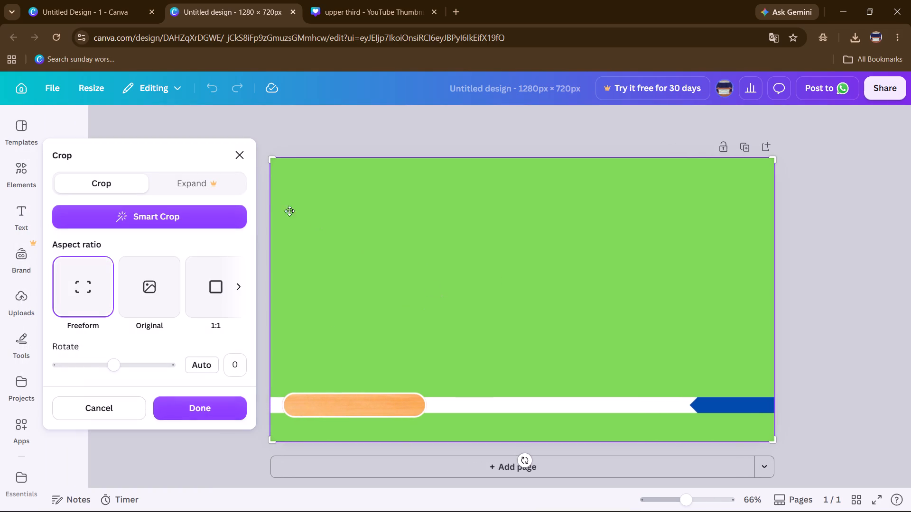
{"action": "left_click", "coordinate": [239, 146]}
Move the pasted wood pill over the reference image's orange pill and resize it to match, about 55 px thick.
{"action": "left_click_drag", "start_coordinate": [350, 311], "coordinate": [258, 409]}
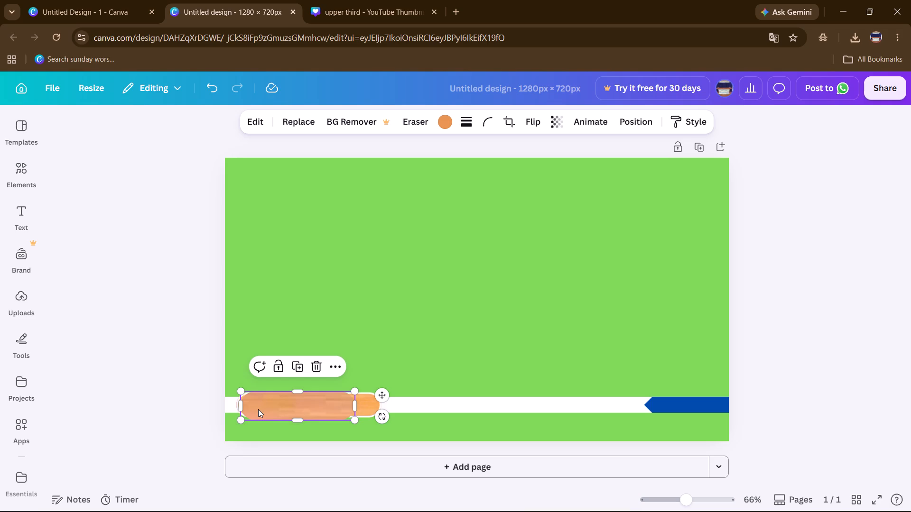
{"action": "left_click_drag", "start_coordinate": [303, 422], "coordinate": [303, 420]}
{"action": "left_click_drag", "start_coordinate": [303, 420], "coordinate": [303, 419]}
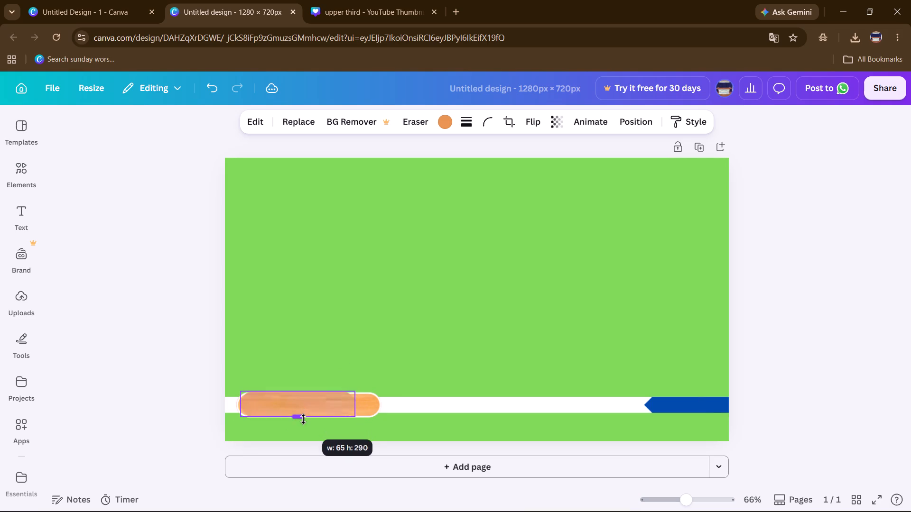
{"action": "left_click_drag", "start_coordinate": [303, 419], "coordinate": [303, 417]}
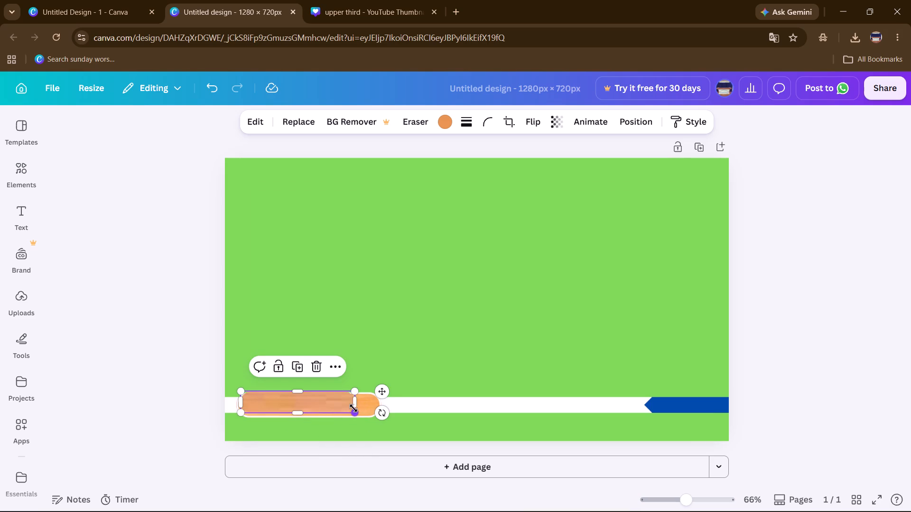
{"action": "left_click_drag", "start_coordinate": [357, 403], "coordinate": [378, 405]}
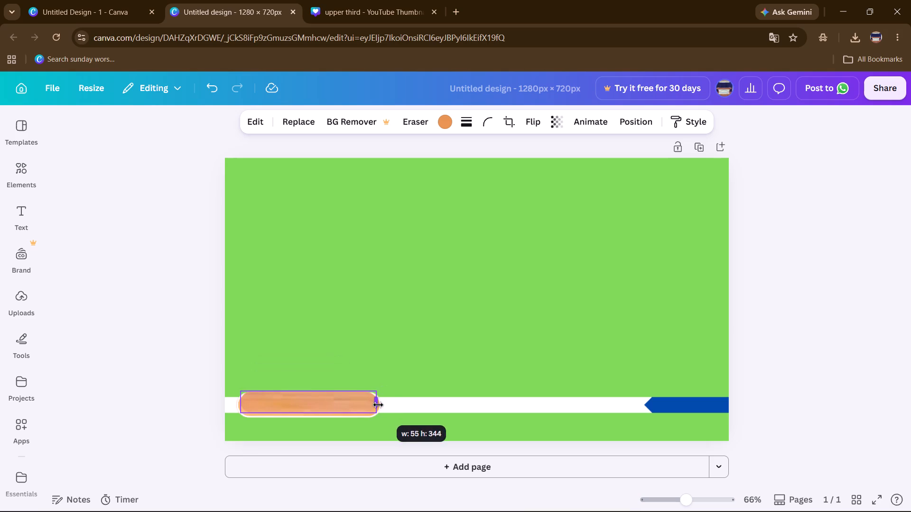
{"action": "left_click_drag", "start_coordinate": [378, 405], "coordinate": [384, 401]}
Nudge the wood pill until it sits exactly inside the white outline of the reference pill, and deselect it.
{"action": "key", "text": "Down"}
{"action": "key", "text": "Down"}
{"action": "key", "text": "Down"}
{"action": "key", "text": "Down"}
{"action": "key", "text": "Down"}
{"action": "key", "text": "Down"}
{"action": "key", "text": "Down"}
{"action": "key", "text": "Down"}
{"action": "key", "text": "Down"}
{"action": "key", "text": "Down"}
{"action": "key", "text": "Down"}
{"action": "key", "text": "Left"}
{"action": "key", "text": "Left"}
{"action": "key", "text": "Left"}
{"action": "key", "text": "Left"}
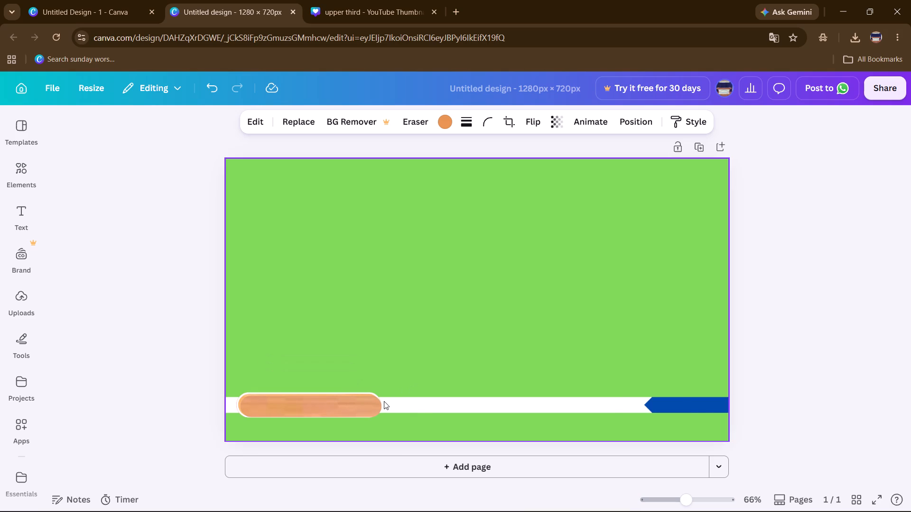
{"action": "key", "text": "Left"}
{"action": "key", "text": "Up"}
{"action": "key", "text": "Up"}
{"action": "key", "text": "Up"}
{"action": "key", "text": "Up"}
{"action": "key", "text": "Up"}
{"action": "key", "text": "Left"}
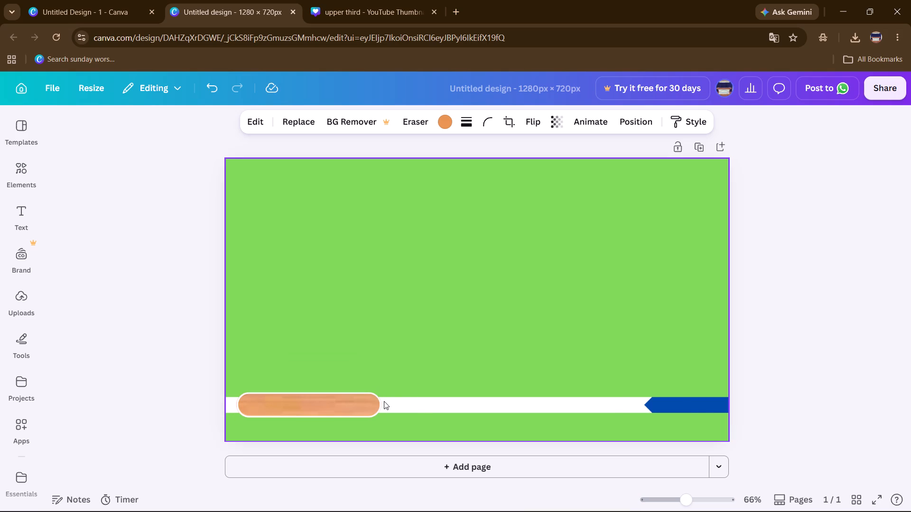
{"action": "key", "text": "Left"}
{"action": "key", "text": "Right"}
{"action": "left_click", "coordinate": [478, 346]}
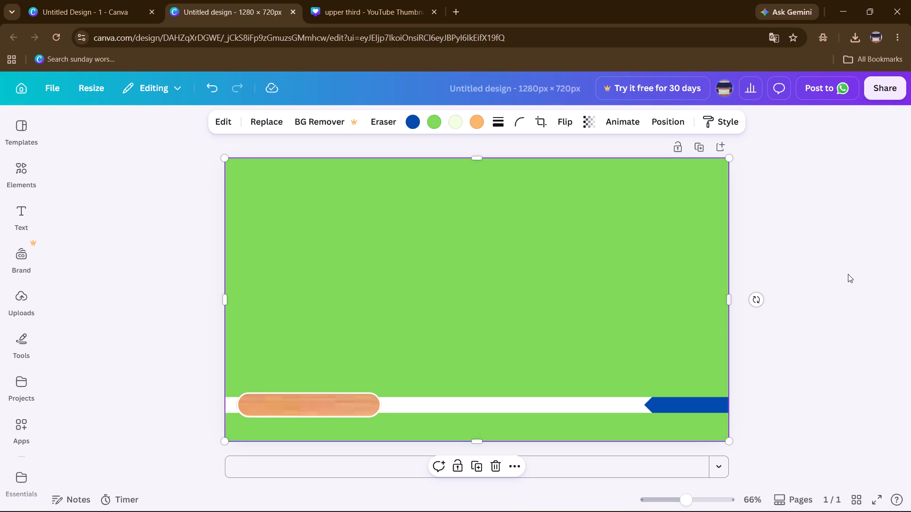
Download the 1280 × 720 px design as a PNG.
{"action": "left_click", "coordinate": [893, 83]}
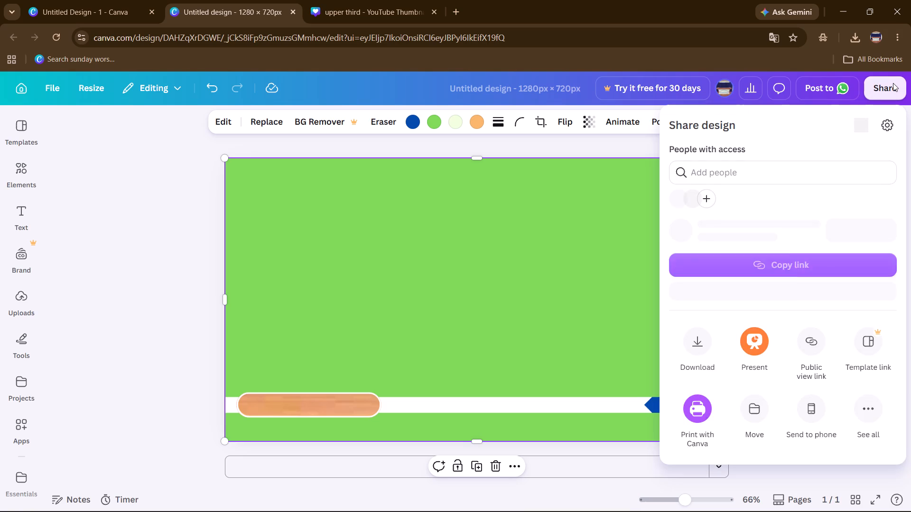
{"action": "left_click", "coordinate": [698, 370]}
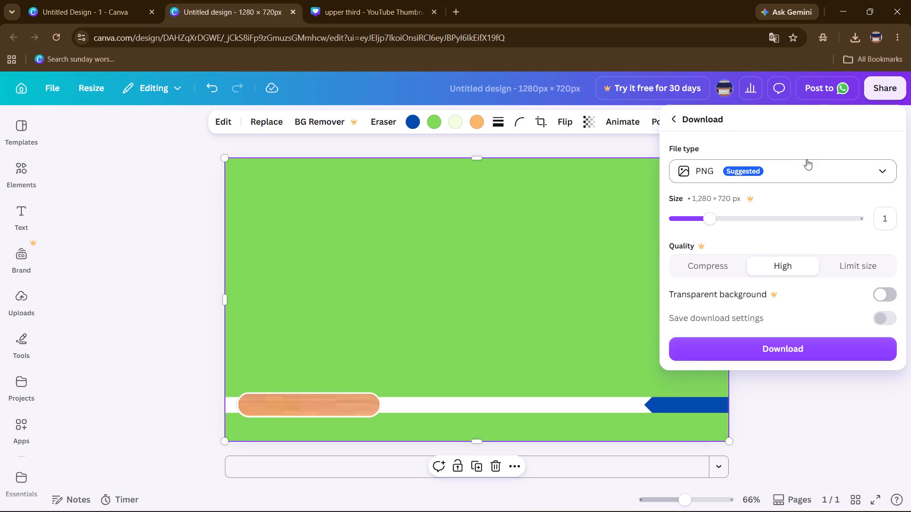
{"action": "double_click", "coordinate": [691, 356]}
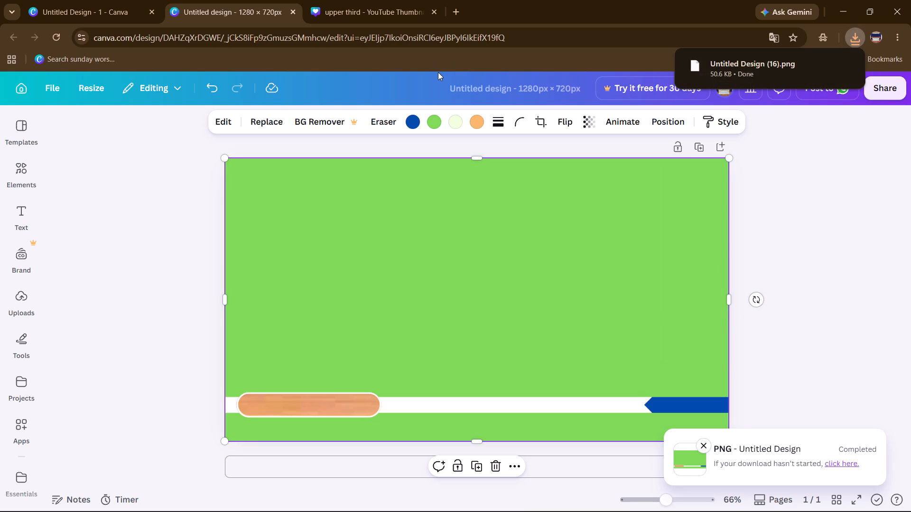
Switch to OBS and set the Main LT source's image file to Untitled Design (16).png from Downloads.
{"action": "key", "text": "alt+Tab"}
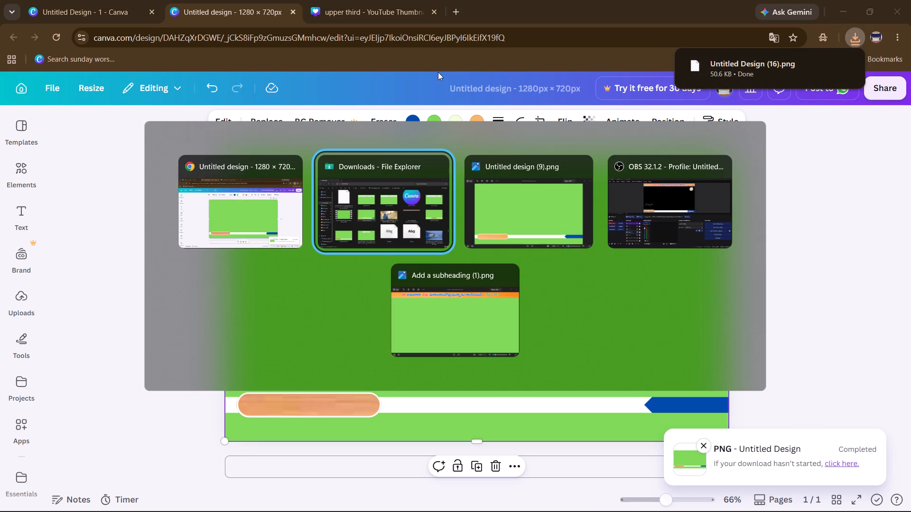
{"action": "key", "text": "alt+Tab"}
{"action": "key", "text": "alt+Tab"}
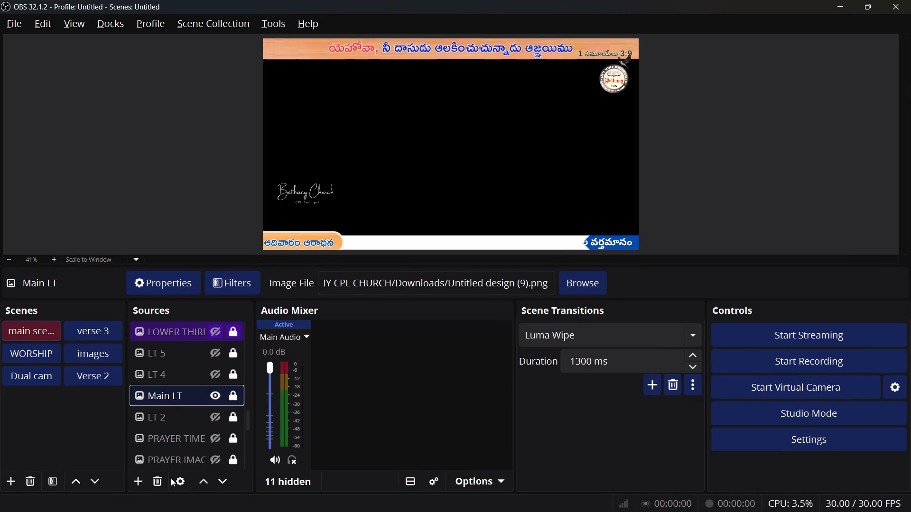
{"action": "double_click", "coordinate": [174, 395]}
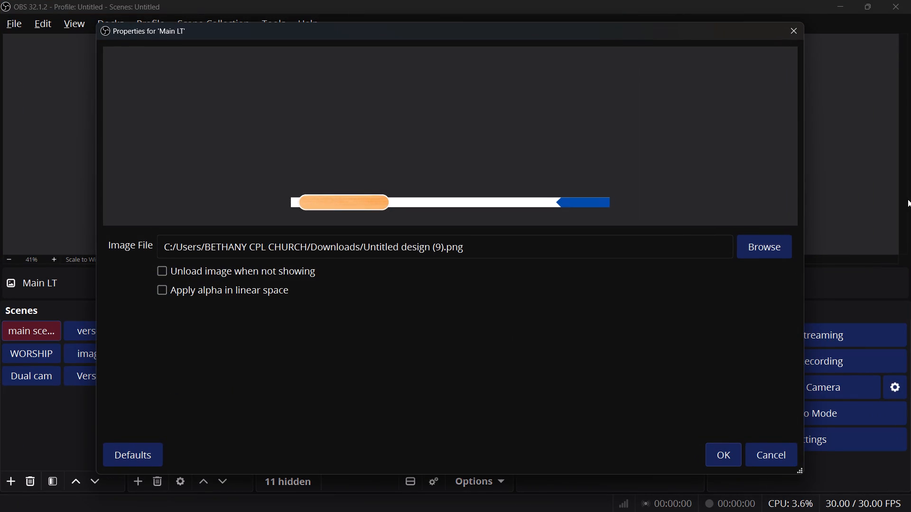
{"action": "left_click", "coordinate": [752, 250]}
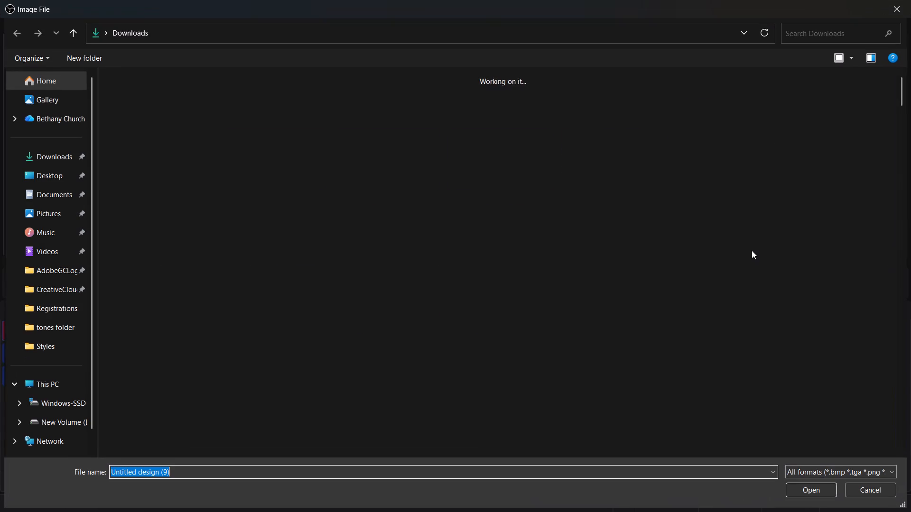
{"action": "double_click", "coordinate": [177, 175]}
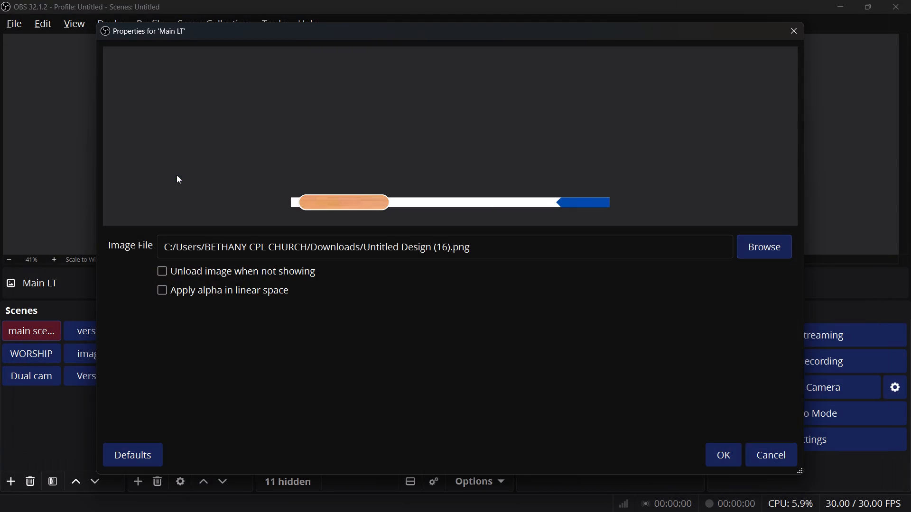
{"action": "left_click", "coordinate": [723, 464]}
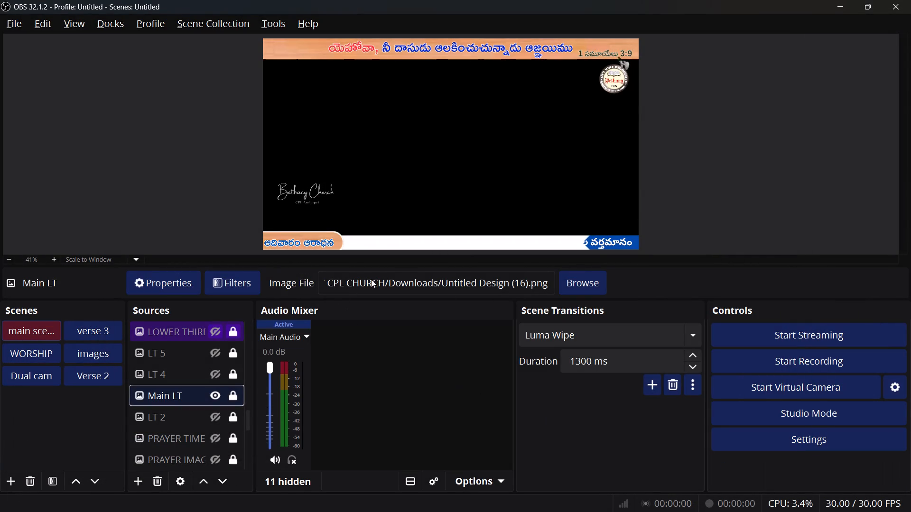
{"action": "left_click", "coordinate": [595, 252]}
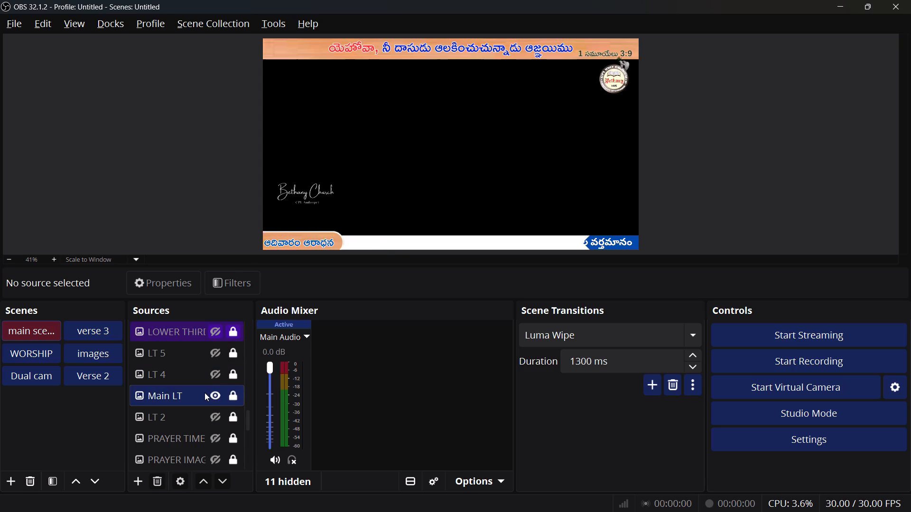
Unlock the Main LT source, move it up and left in the preview, and scale it down from its lower-right corner.
{"action": "left_click", "coordinate": [233, 397]}
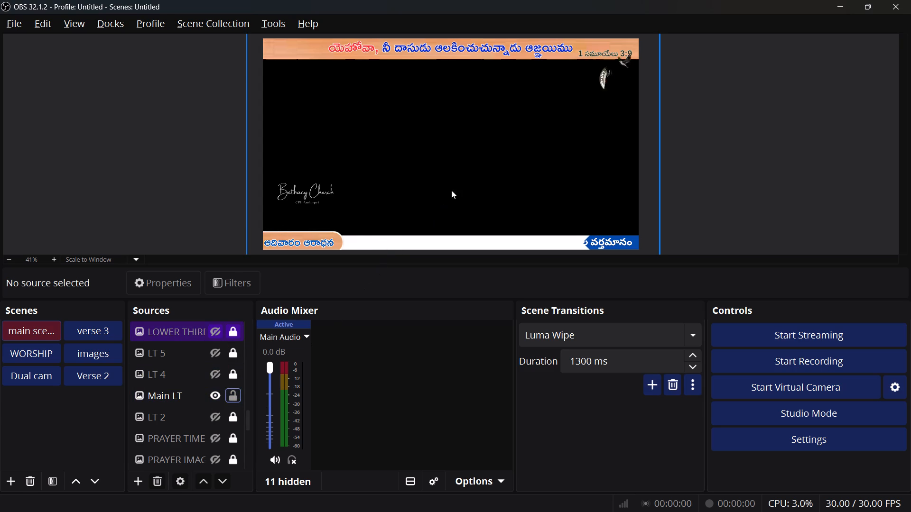
{"action": "left_click", "coordinate": [460, 176]}
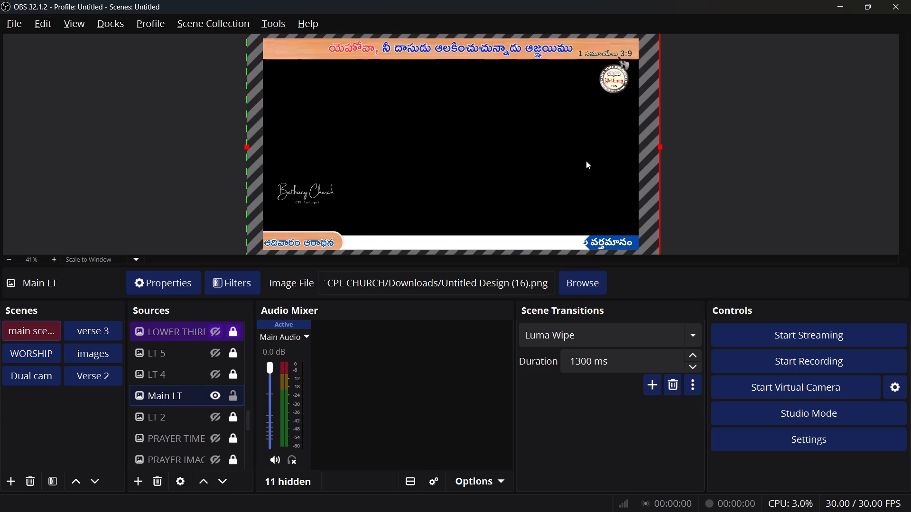
{"action": "left_click_drag", "start_coordinate": [583, 159], "coordinate": [487, 104]}
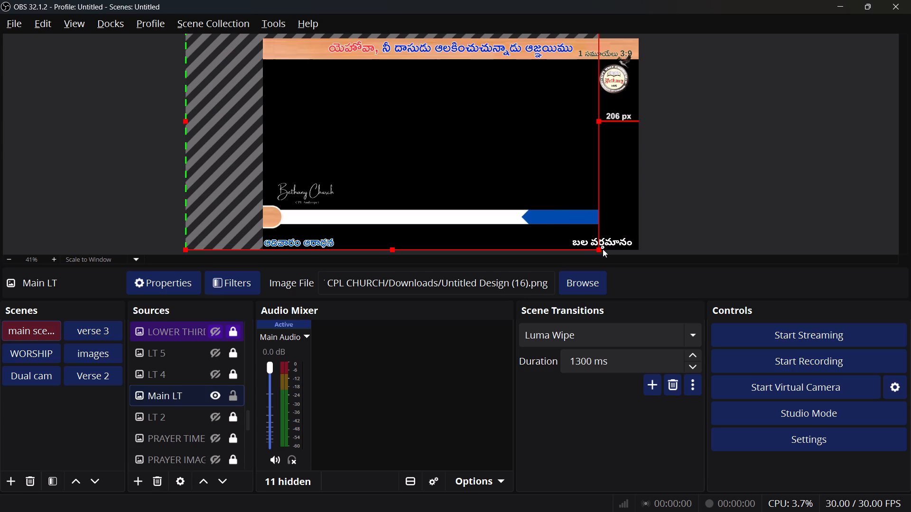
{"action": "left_click_drag", "start_coordinate": [598, 248], "coordinate": [556, 223]}
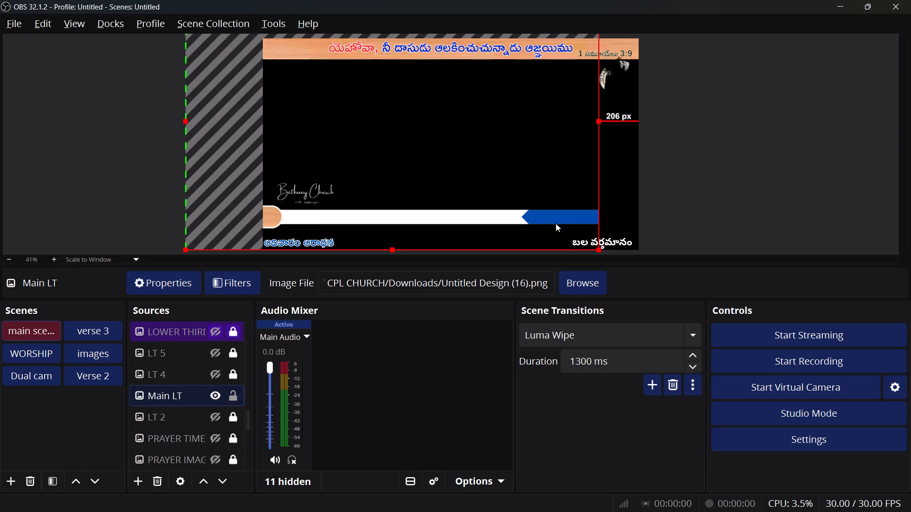
{"action": "left_click_drag", "start_coordinate": [597, 248], "coordinate": [559, 227]}
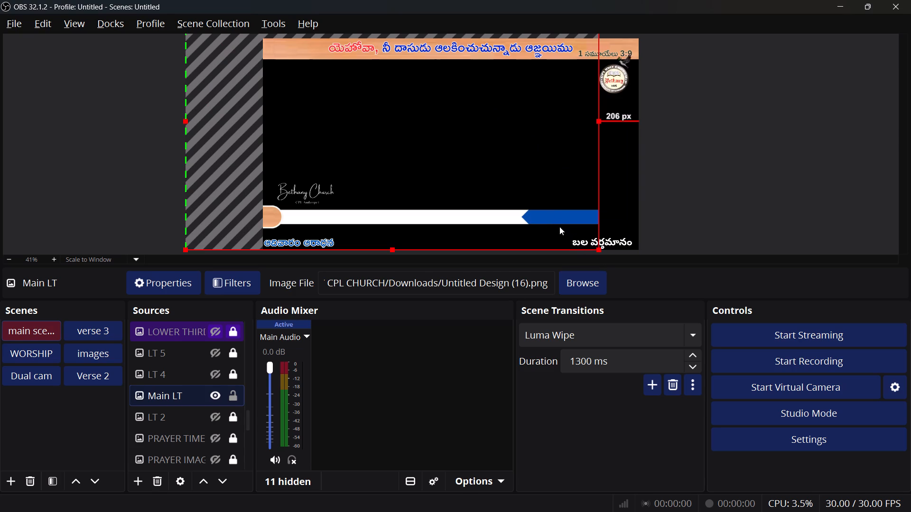
{"action": "left_click_drag", "start_coordinate": [598, 251], "coordinate": [632, 262]}
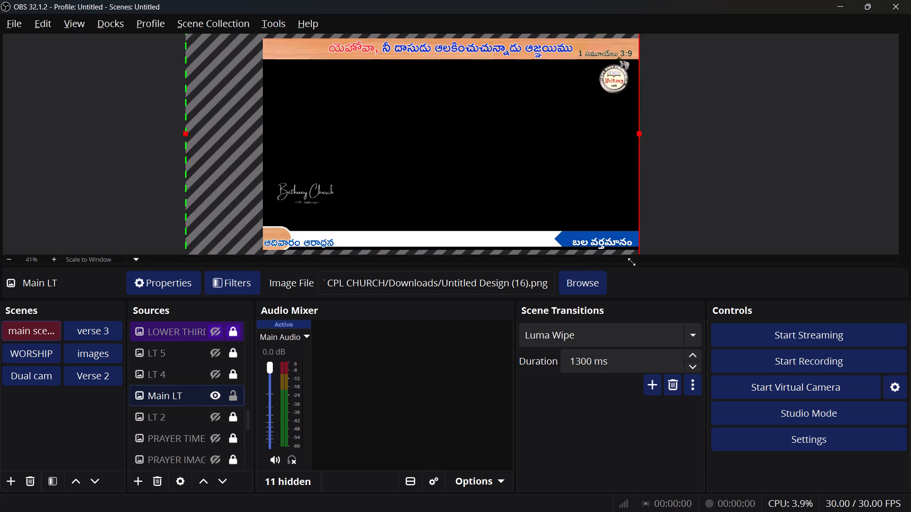
{"action": "left_click_drag", "start_coordinate": [632, 262], "coordinate": [451, 184]}
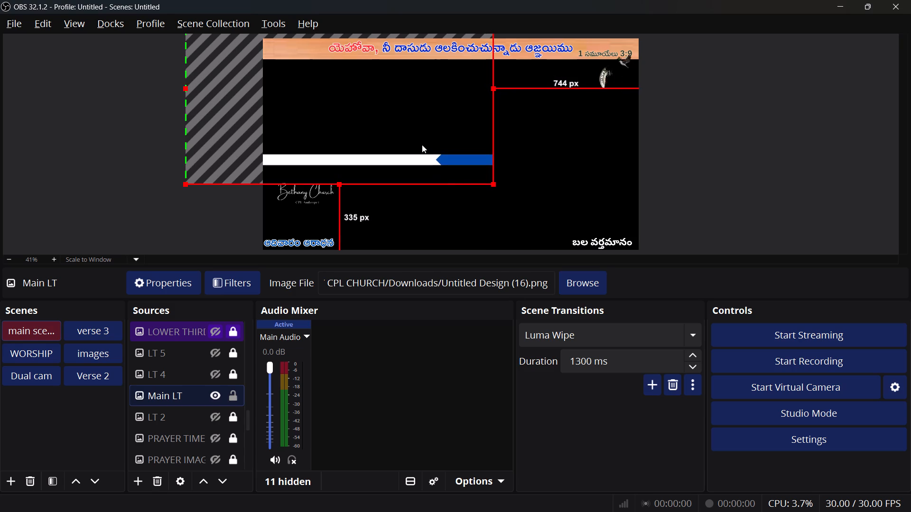
Reposition and scale the Main LT lower third in the preview until it fills the entire canvas.
{"action": "left_click_drag", "start_coordinate": [422, 145], "coordinate": [509, 178]}
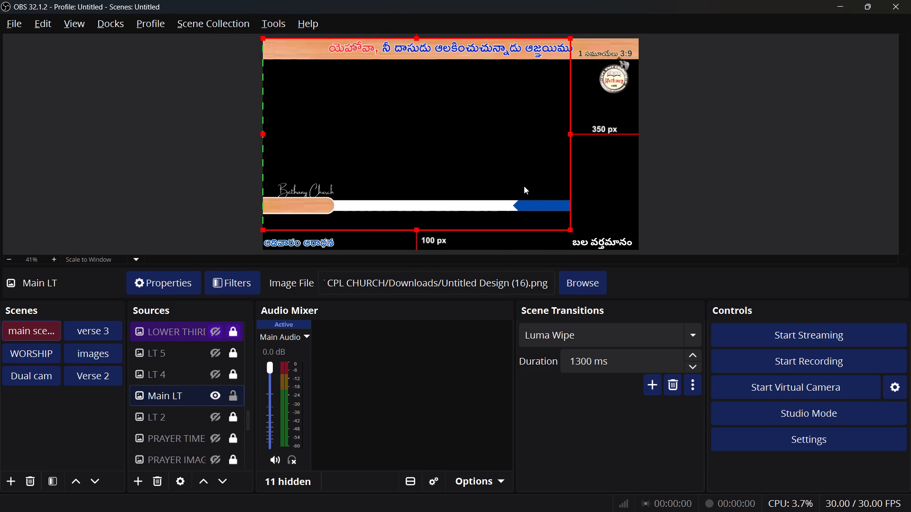
{"action": "left_click_drag", "start_coordinate": [524, 186], "coordinate": [565, 207]}
{"action": "left_click_drag", "start_coordinate": [476, 194], "coordinate": [512, 215]}
{"action": "left_click_drag", "start_coordinate": [512, 215], "coordinate": [506, 233]}
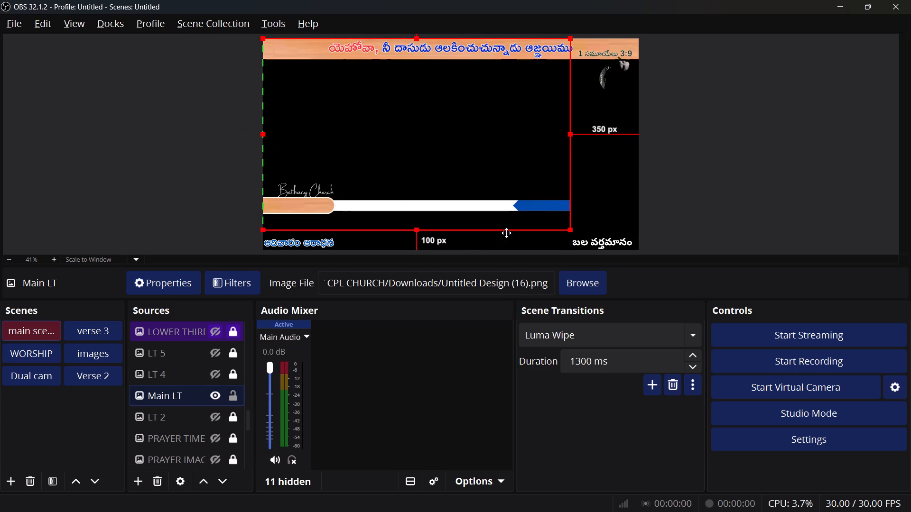
{"action": "left_click_drag", "start_coordinate": [506, 233], "coordinate": [529, 228]}
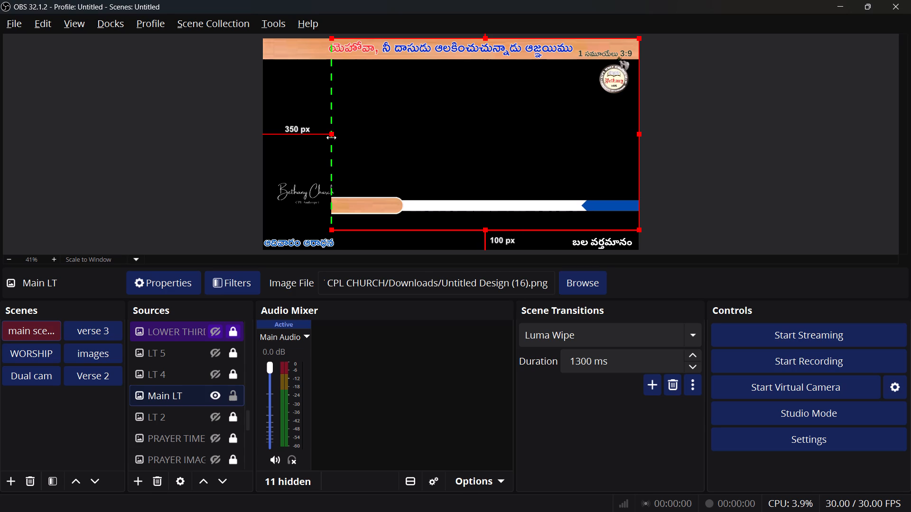
{"action": "left_click_drag", "start_coordinate": [331, 137], "coordinate": [284, 135], "text": "alt"}
{"action": "left_click_drag", "start_coordinate": [369, 134], "coordinate": [363, 150]}
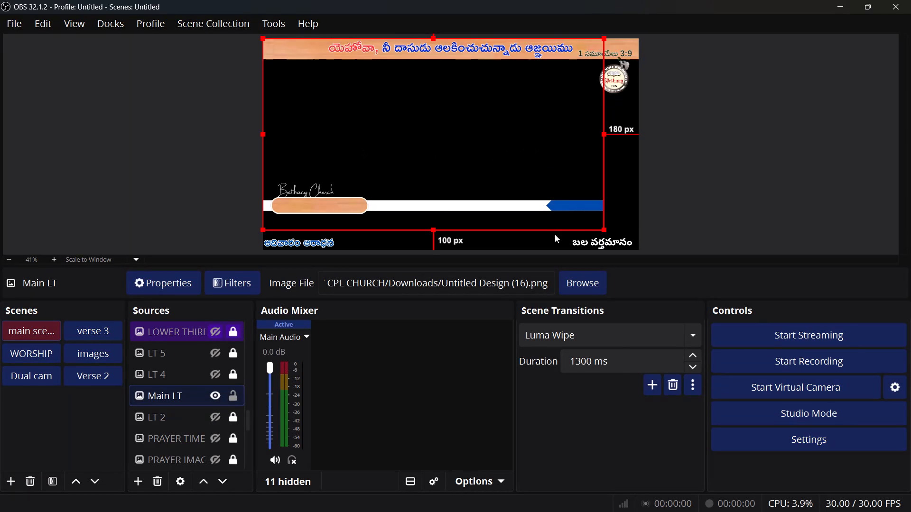
{"action": "left_click_drag", "start_coordinate": [604, 227], "coordinate": [629, 236]}
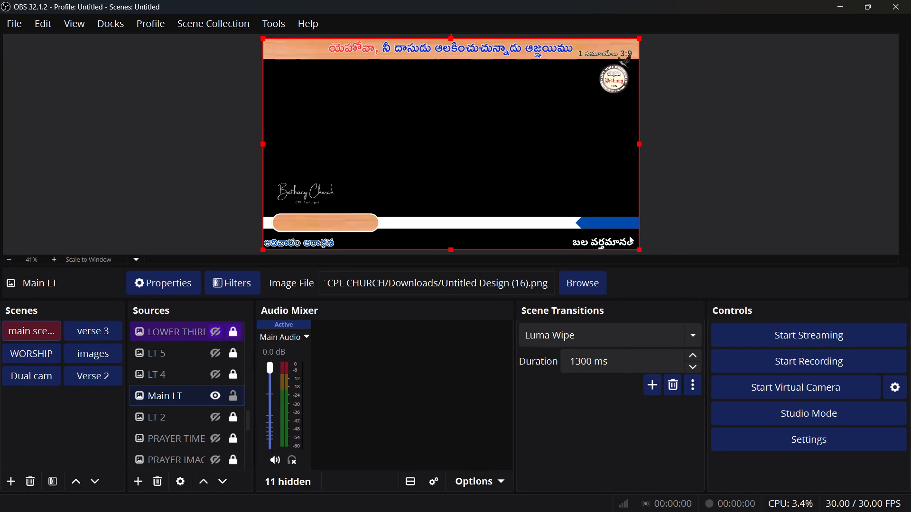
Nudge Main LT straight down until its top edge sits about 74 px below the canvas top, behind the bottom captions.
{"action": "key", "text": "Down"}
{"action": "key", "text": "Down"}
{"action": "key", "text": "Down"}
{"action": "key", "text": "Down"}
{"action": "key", "text": "Down"}
{"action": "key", "text": "Down"}
{"action": "key", "text": "Down"}
{"action": "key", "text": "Down"}
{"action": "key", "text": "Down"}
{"action": "key", "text": "Down"}
{"action": "key", "text": "Down"}
{"action": "key", "text": "Down"}
{"action": "key", "text": "Down"}
{"action": "key", "text": "Down"}
{"action": "key", "text": "Down"}
{"action": "key", "text": "Down"}
{"action": "key", "text": "Down"}
{"action": "key", "text": "Down"}
{"action": "key", "text": "Down"}
{"action": "key", "text": "Down"}
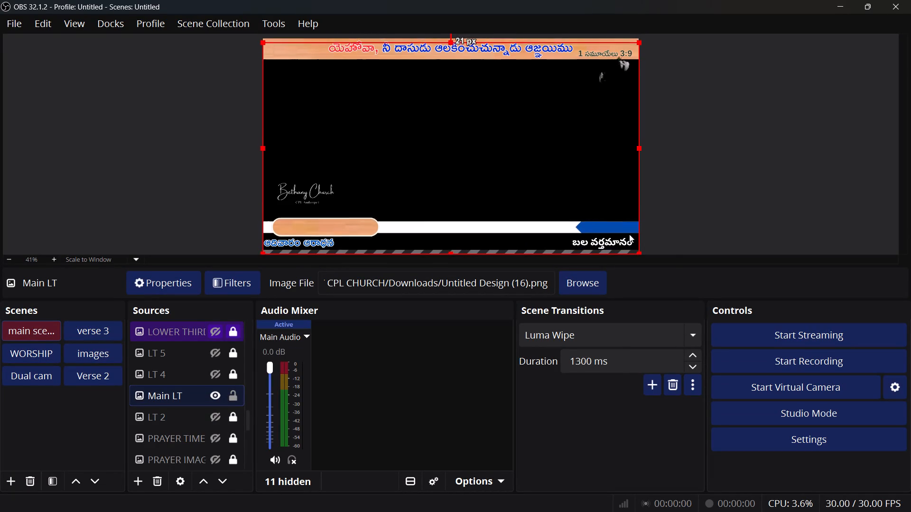
{"action": "key", "text": "Down"}
{"action": "key", "text": "Down"}
{"action": "key", "text": "Down"}
{"action": "key", "text": "Down"}
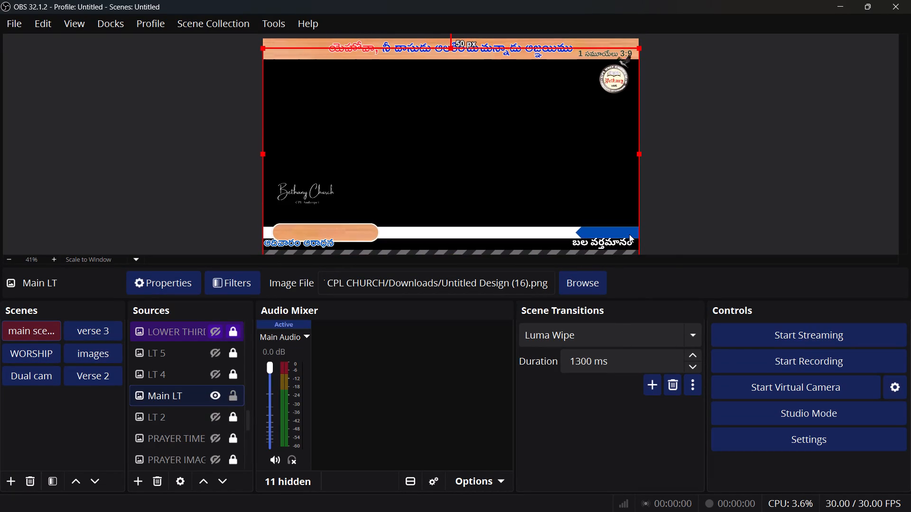
{"action": "key", "text": "Down"}
{"action": "key", "text": "Down"}
{"action": "key", "text": "Down"}
{"action": "key", "text": "Down"}
{"action": "key", "text": "Down"}
{"action": "key", "text": "Down"}
{"action": "key", "text": "Down"}
{"action": "key", "text": "Down"}
{"action": "key", "text": "Down"}
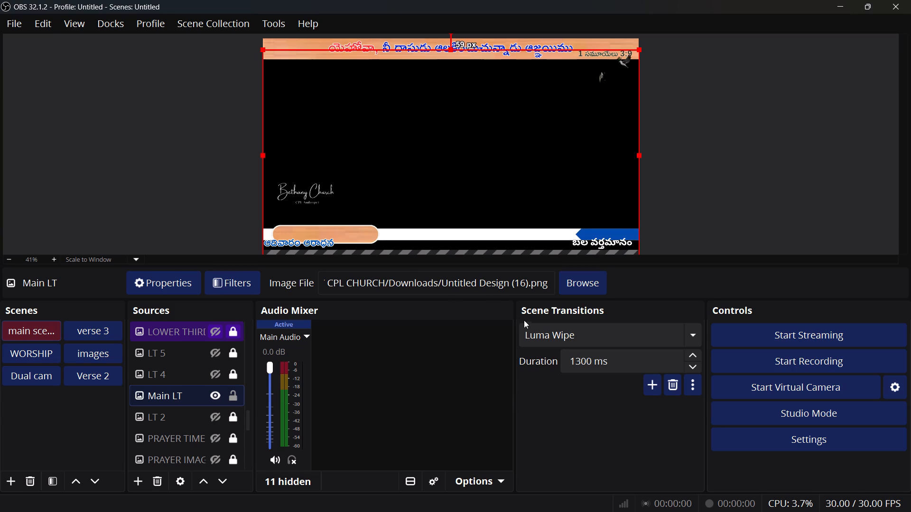
{"action": "key", "text": "Down"}
{"action": "key", "text": "Down"}
{"action": "key", "text": "Down"}
{"action": "key", "text": "Up"}
{"action": "key", "text": "Down"}
{"action": "key", "text": "Down"}
{"action": "key", "text": "Down"}
{"action": "key", "text": "Down"}
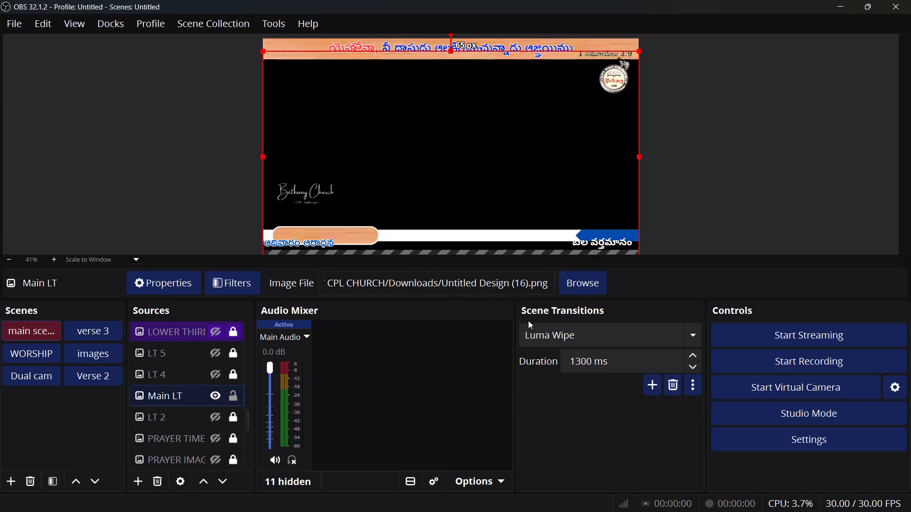
{"action": "key", "text": "Down"}
{"action": "key", "text": "Down"}
{"action": "key", "text": "Down"}
{"action": "key", "text": "Down"}
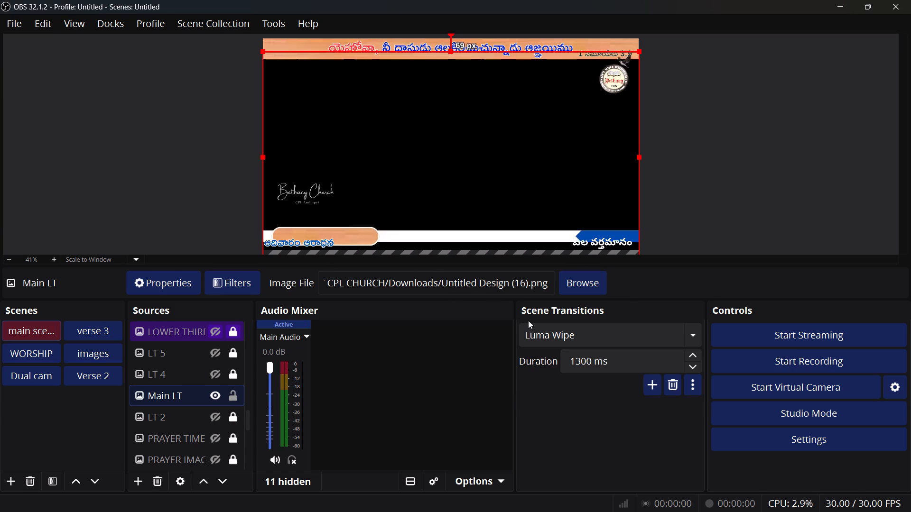
{"action": "key", "text": "Down"}
{"action": "key", "text": "Down"}
{"action": "key", "text": "Down"}
{"action": "key", "text": "Down"}
{"action": "key", "text": "Down"}
{"action": "key", "text": "Up"}
{"action": "key", "text": "Down"}
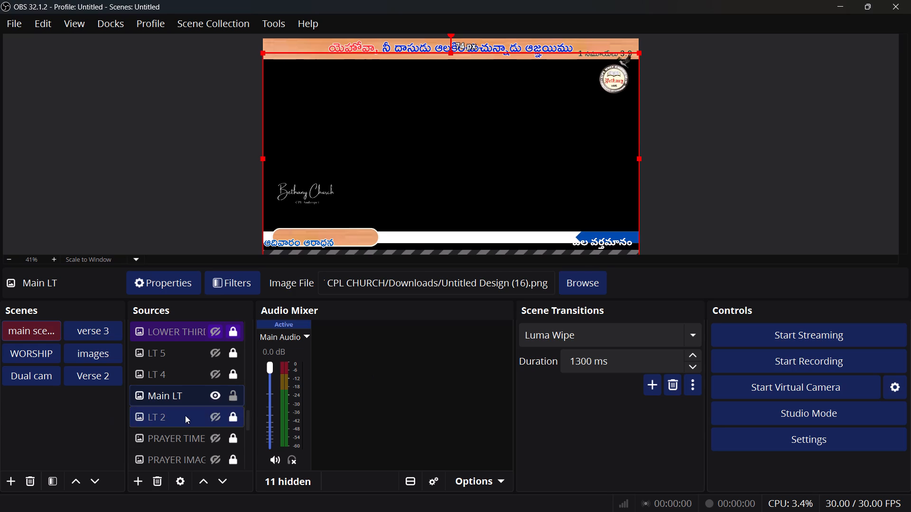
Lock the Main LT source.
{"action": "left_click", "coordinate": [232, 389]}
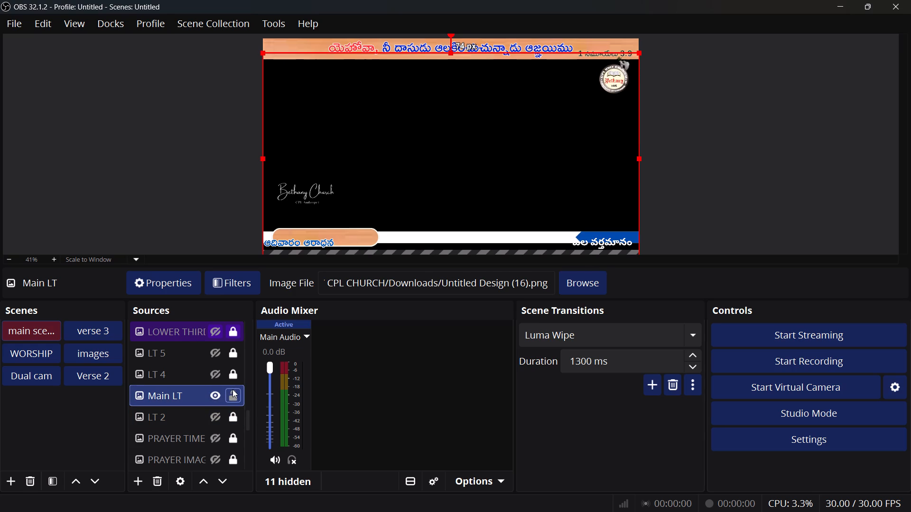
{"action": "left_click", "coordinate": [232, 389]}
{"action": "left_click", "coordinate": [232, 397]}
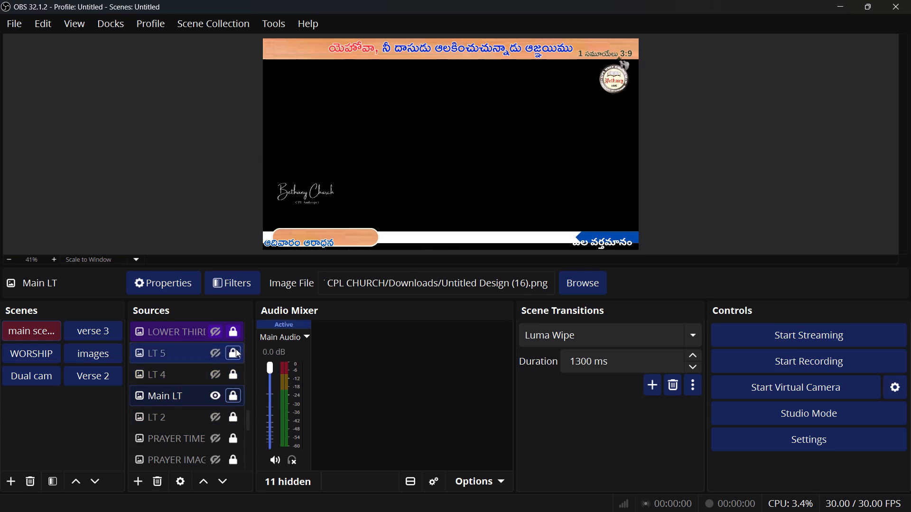
Unlock Main LT and nudge it sideways until it sits about 4 px in from the canvas's left edge.
{"action": "left_click", "coordinate": [230, 390]}
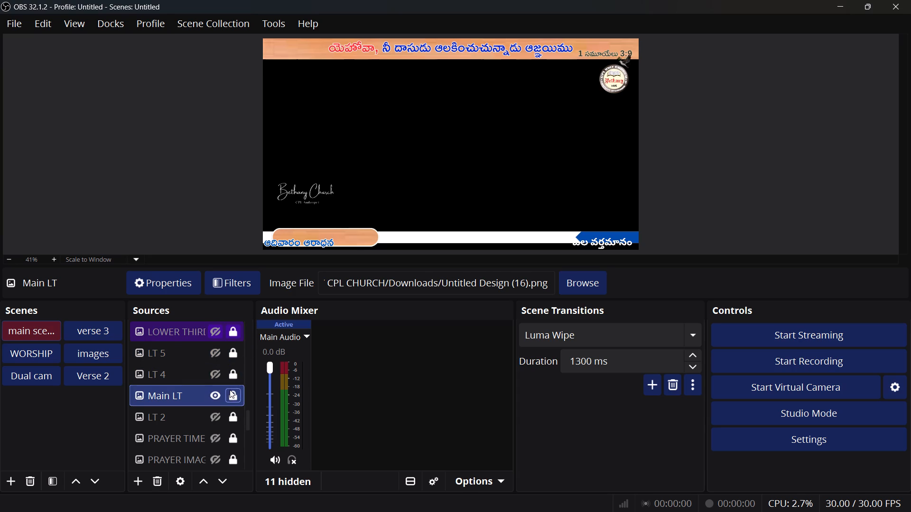
{"action": "left_click", "coordinate": [233, 393]}
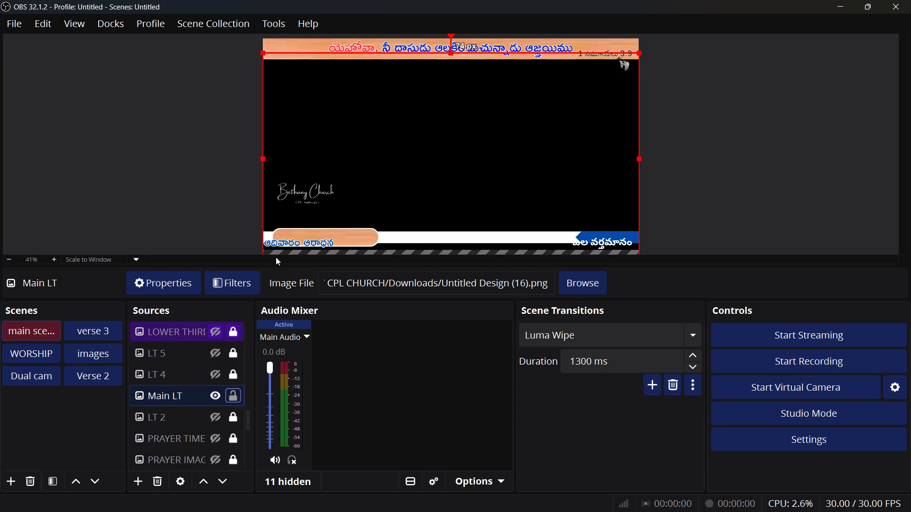
{"action": "left_click", "coordinate": [300, 204]}
{"action": "key", "text": "Left"}
{"action": "key", "text": "Left"}
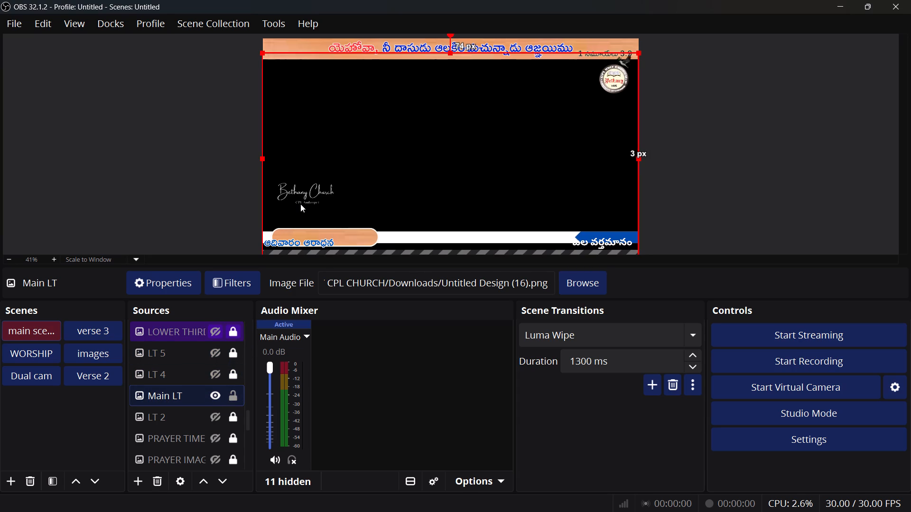
{"action": "key", "text": "Left"}
{"action": "key", "text": "Left"}
{"action": "key", "text": "Left"}
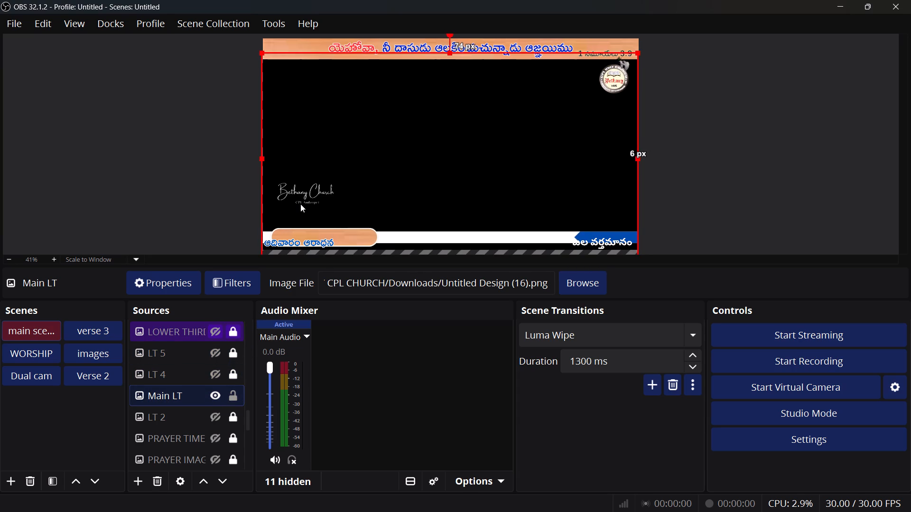
{"action": "key", "text": "Left"}
{"action": "key", "text": "Left"}
{"action": "key", "text": "Left"}
{"action": "key", "text": "Left"}
{"action": "key", "text": "Left"}
{"action": "key", "text": "Left"}
{"action": "key", "text": "Left"}
{"action": "key", "text": "Left"}
{"action": "key", "text": "Left"}
{"action": "key", "text": "Left"}
{"action": "key", "text": "Left"}
{"action": "key", "text": "Left"}
{"action": "key", "text": "Left"}
{"action": "key", "text": "Left"}
{"action": "key", "text": "Left"}
{"action": "key", "text": "Right"}
{"action": "key", "text": "Right"}
{"action": "key", "text": "Right"}
{"action": "key", "text": "Right"}
{"action": "key", "text": "Right"}
{"action": "key", "text": "Right"}
{"action": "key", "text": "Right"}
{"action": "key", "text": "Right"}
{"action": "key", "text": "Right"}
{"action": "key", "text": "Right"}
{"action": "key", "text": "Right"}
{"action": "key", "text": "Right"}
{"action": "key", "text": "Right"}
{"action": "key", "text": "Right"}
{"action": "key", "text": "Right"}
{"action": "key", "text": "Right"}
{"action": "key", "text": "Right"}
{"action": "key", "text": "Right"}
{"action": "key", "text": "Right"}
{"action": "key", "text": "Right"}
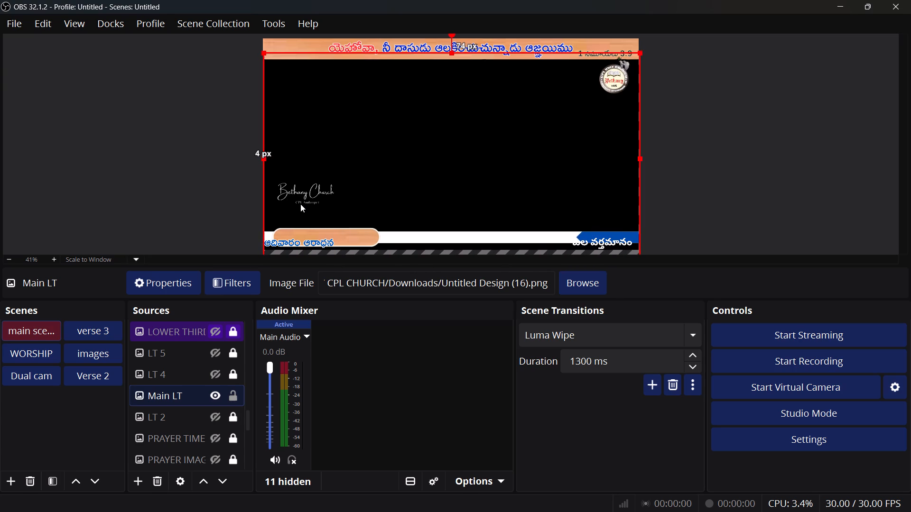
Stretch Main LT's left side to meet the canvas edge, deselect it, and lock the source.
{"action": "left_click_drag", "start_coordinate": [262, 157], "coordinate": [251, 159]}
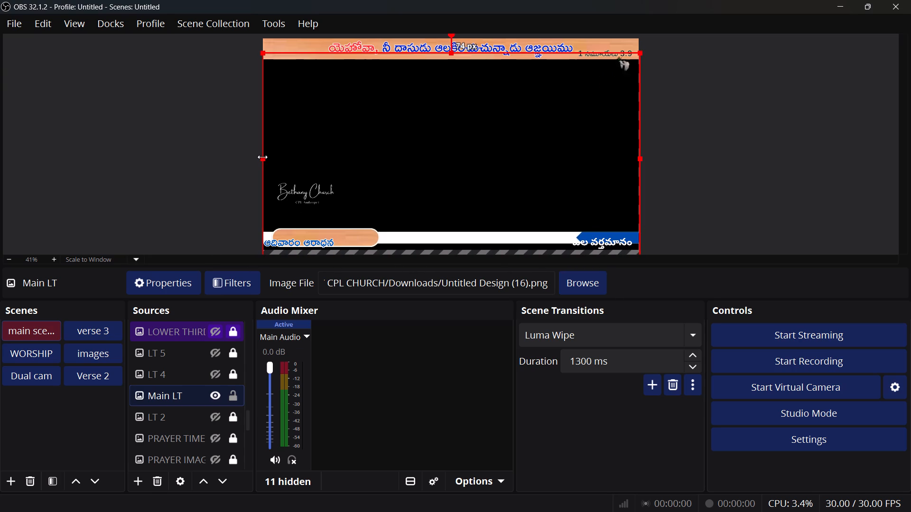
{"action": "left_click", "coordinate": [263, 158]}
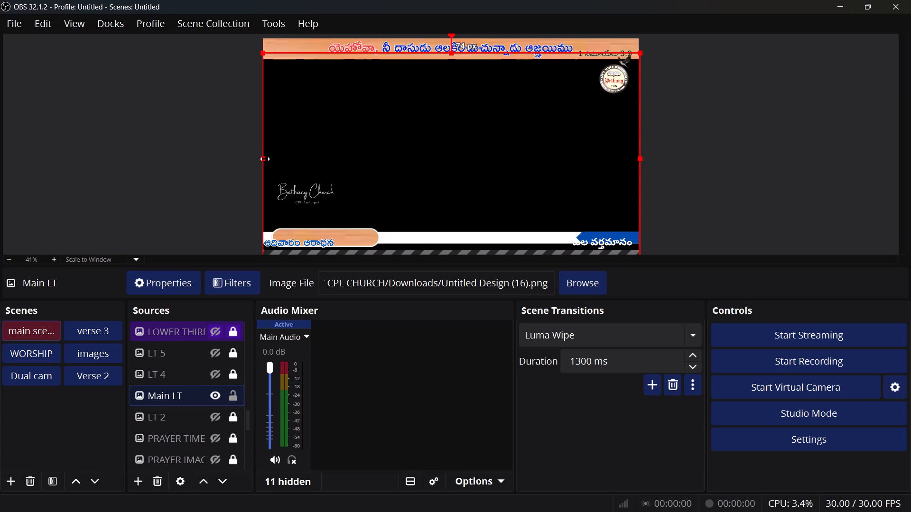
{"action": "left_click", "coordinate": [263, 159]}
{"action": "left_click_drag", "start_coordinate": [263, 156], "coordinate": [221, 187]}
{"action": "left_click", "coordinate": [197, 180]}
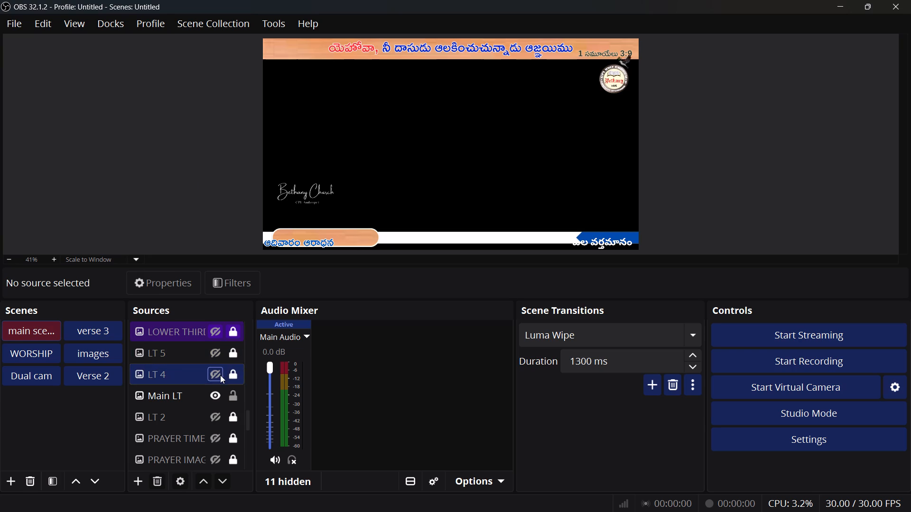
{"action": "left_click", "coordinate": [234, 394]}
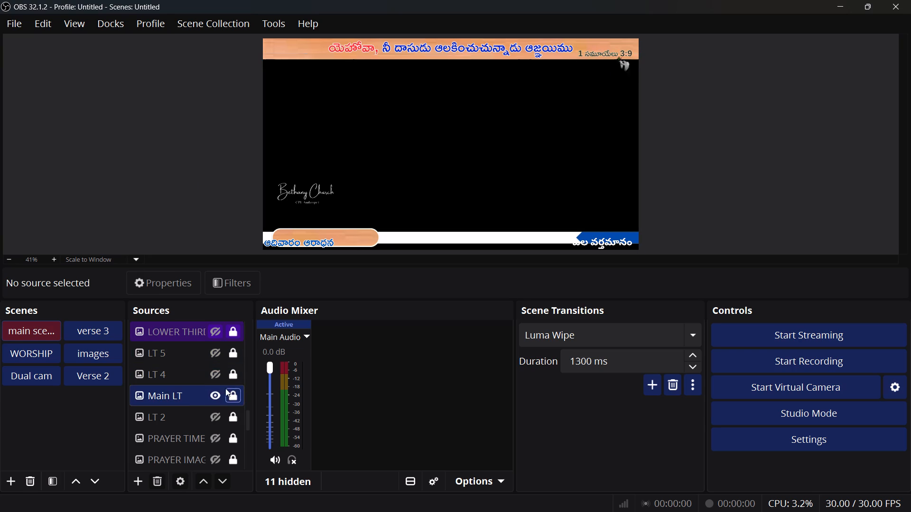
Unlock the table msg source and scale it down from its top edge to about 898 px below the canvas top.
{"action": "scroll", "coordinate": [210, 375], "scroll_direction": "up", "scroll_amount": 2}
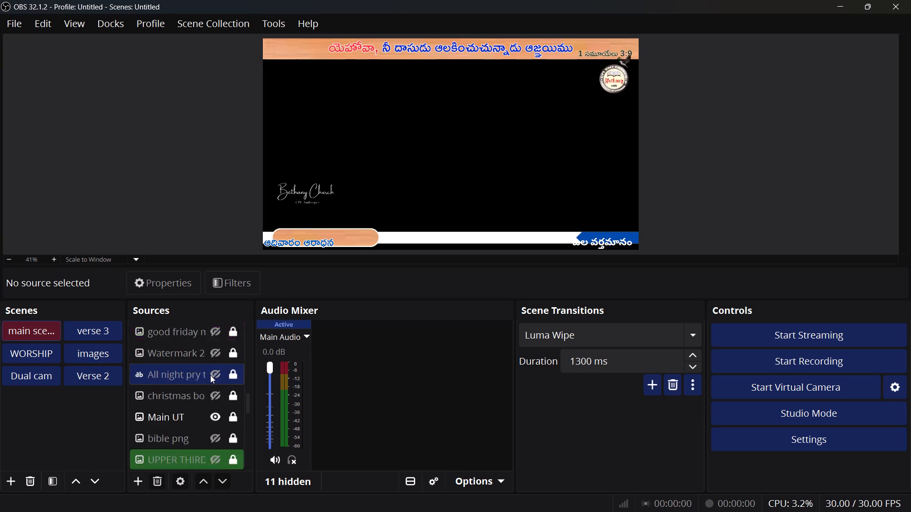
{"action": "scroll", "coordinate": [210, 375], "scroll_direction": "up", "scroll_amount": 11}
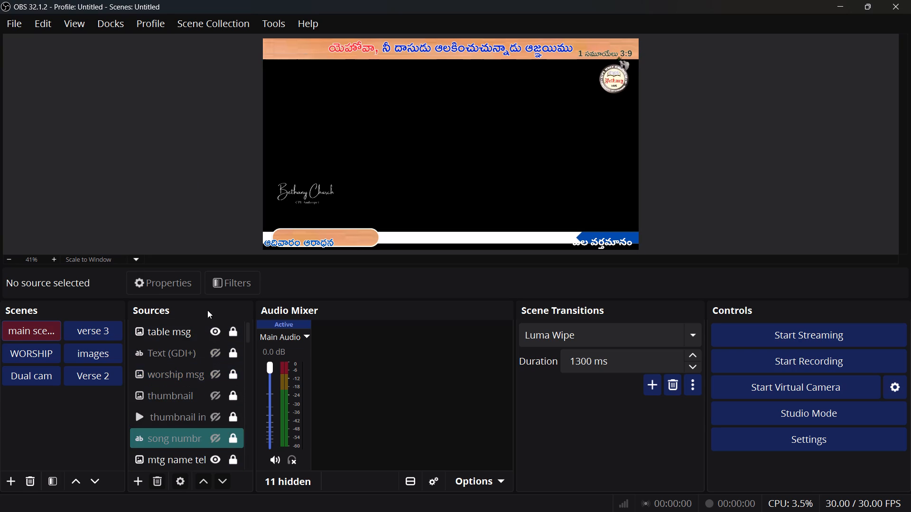
{"action": "left_click", "coordinate": [239, 333]}
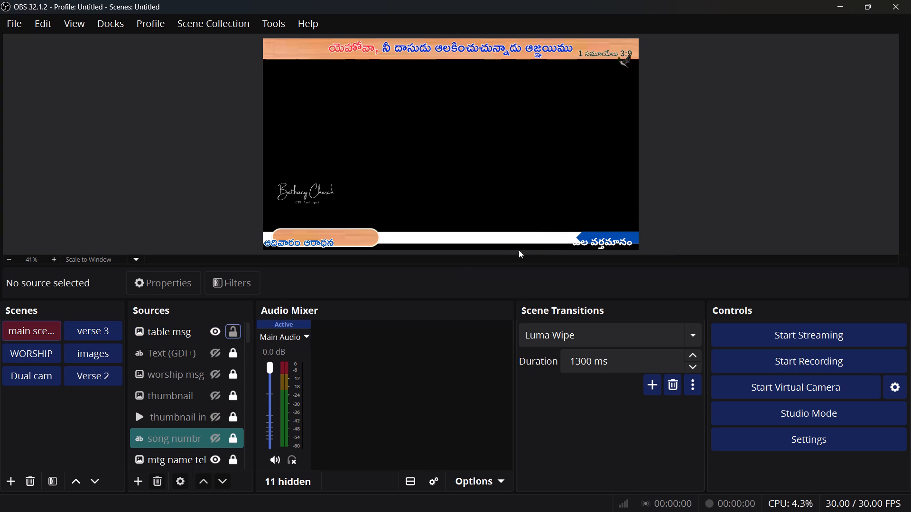
{"action": "left_click", "coordinate": [591, 227]}
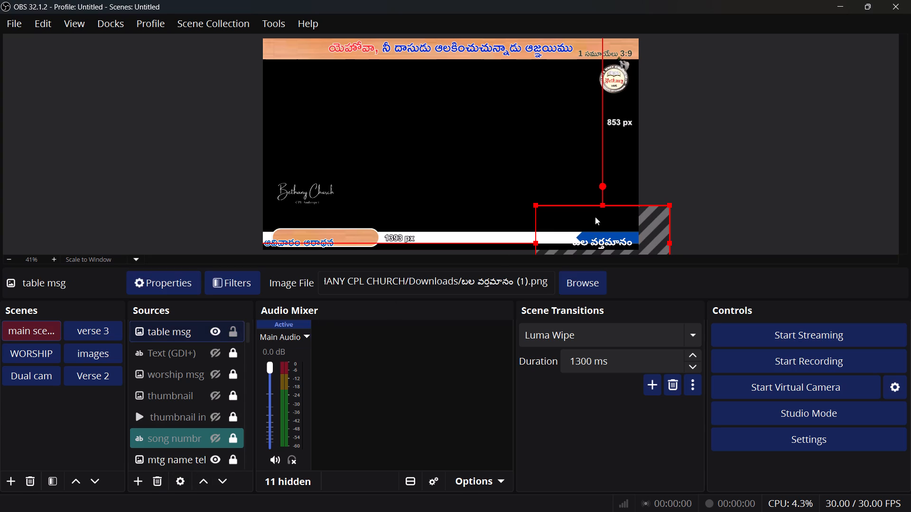
{"action": "left_click_drag", "start_coordinate": [603, 205], "coordinate": [607, 225]}
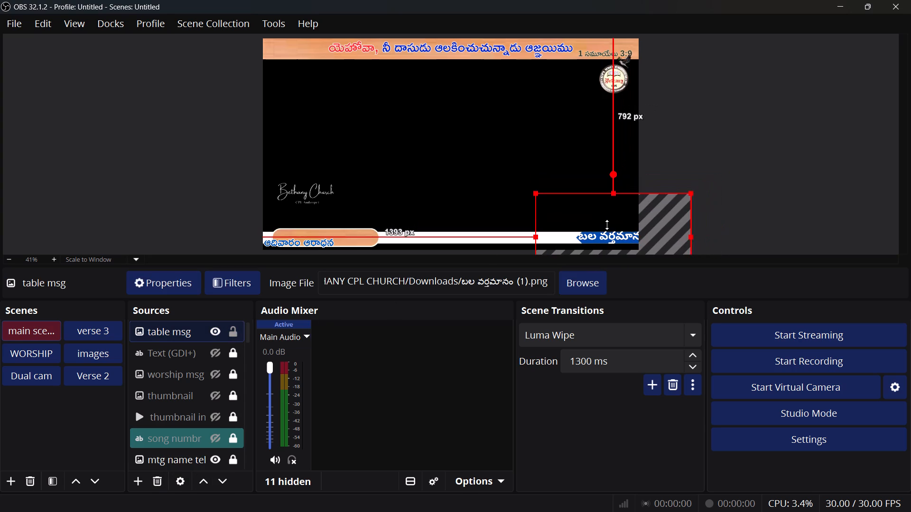
{"action": "left_click_drag", "start_coordinate": [607, 225], "coordinate": [600, 245]}
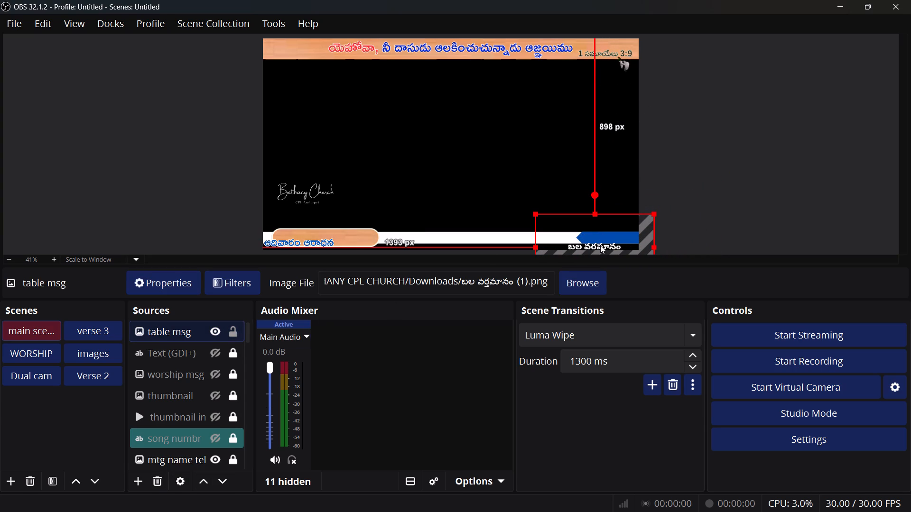
Nudge table msg onto the blue arrow, about 849 px from the canvas top and 1470 px from its left edge, and lock it.
{"action": "key", "text": "Up"}
{"action": "key", "text": "Up"}
{"action": "key", "text": "Up"}
{"action": "key", "text": "Up"}
{"action": "key", "text": "Up"}
{"action": "key", "text": "Up"}
{"action": "key", "text": "Up"}
{"action": "key", "text": "Up"}
{"action": "key", "text": "Up"}
{"action": "key", "text": "Up"}
{"action": "key", "text": "Up"}
{"action": "key", "text": "Up"}
{"action": "key", "text": "Up"}
{"action": "key", "text": "Up"}
{"action": "key", "text": "Up"}
{"action": "key", "text": "Up"}
{"action": "key", "text": "Up"}
{"action": "key", "text": "Up"}
{"action": "key", "text": "Up"}
{"action": "key", "text": "Up"}
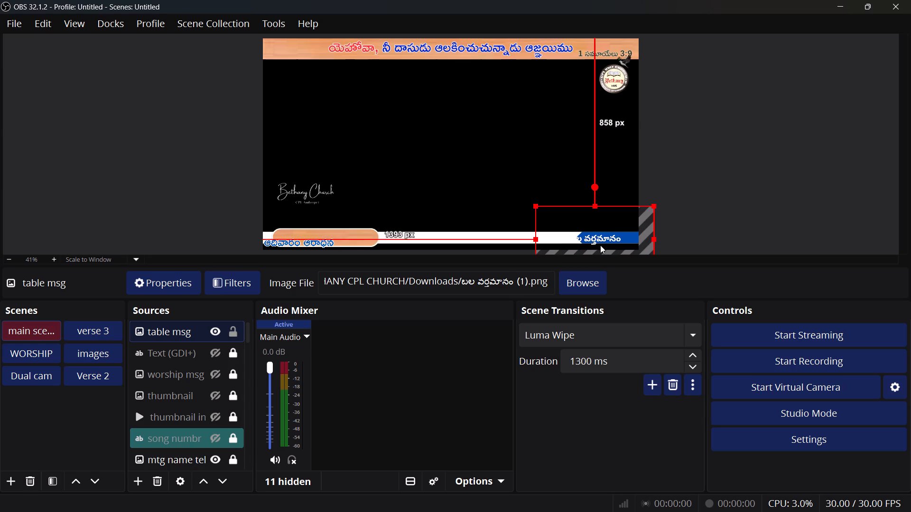
{"action": "key", "text": "Right"}
{"action": "key", "text": "Right"}
{"action": "key", "text": "Right"}
{"action": "key", "text": "Right"}
{"action": "key", "text": "Right"}
{"action": "key", "text": "Right"}
{"action": "key", "text": "Right"}
{"action": "key", "text": "Right"}
{"action": "key", "text": "Right"}
{"action": "key", "text": "Right"}
{"action": "key", "text": "Right"}
{"action": "key", "text": "Right"}
{"action": "key", "text": "Right"}
{"action": "key", "text": "Right"}
{"action": "key", "text": "Right"}
{"action": "key", "text": "Right"}
{"action": "key", "text": "Right"}
{"action": "key", "text": "Right"}
{"action": "key", "text": "Right"}
{"action": "key", "text": "Right"}
{"action": "key", "text": "Down"}
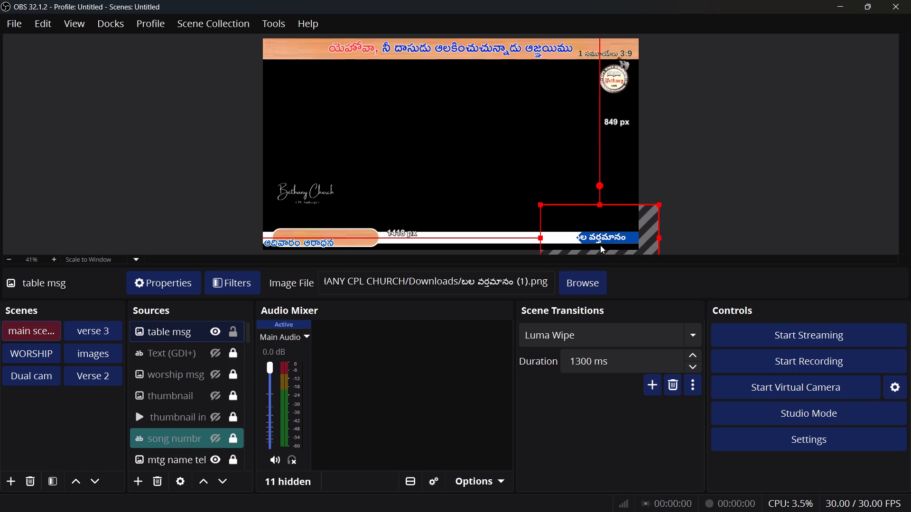
{"action": "key", "text": "Right"}
{"action": "key", "text": "Right"}
{"action": "key", "text": "Right"}
{"action": "key", "text": "Right"}
{"action": "key", "text": "Right"}
{"action": "key", "text": "Right"}
{"action": "key", "text": "Right"}
{"action": "key", "text": "Right"}
{"action": "key", "text": "Right"}
{"action": "key", "text": "Right"}
{"action": "key", "text": "Right"}
{"action": "key", "text": "Right"}
{"action": "key", "text": "Right"}
{"action": "key", "text": "Right"}
{"action": "key", "text": "Right"}
{"action": "key", "text": "Right"}
{"action": "key", "text": "Right"}
{"action": "key", "text": "Right"}
{"action": "key", "text": "Right"}
{"action": "key", "text": "Right"}
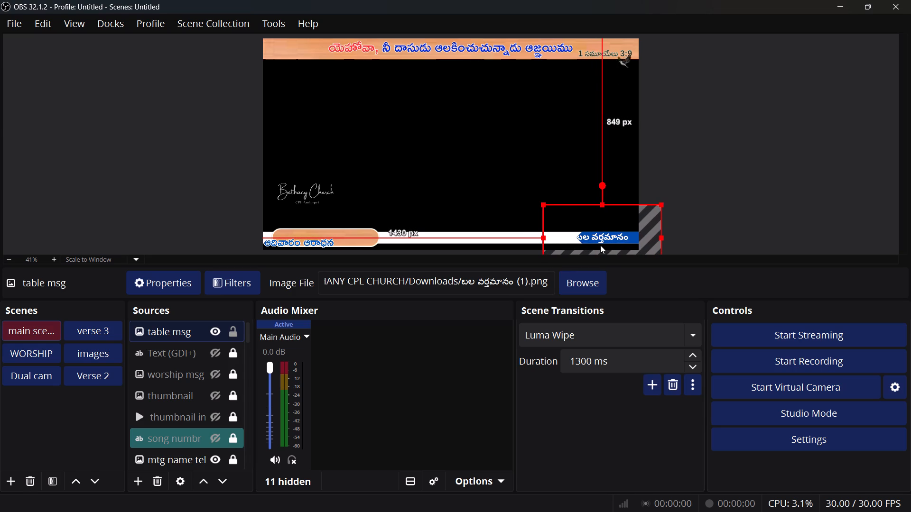
{"action": "key", "text": "Down"}
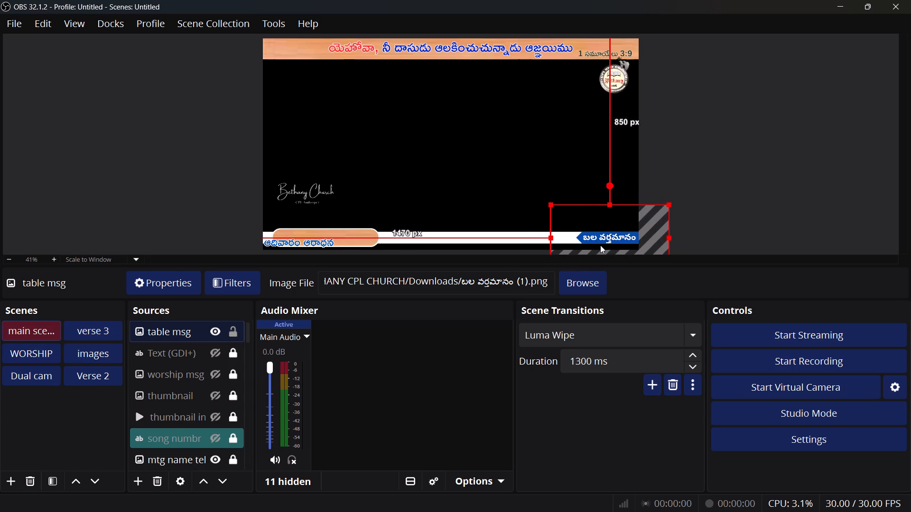
{"action": "key", "text": "Up"}
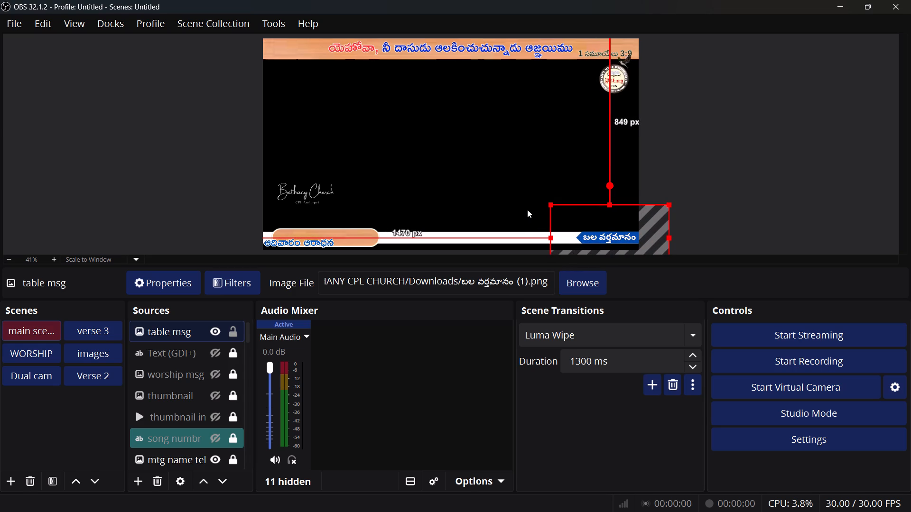
{"action": "left_click", "coordinate": [527, 210]}
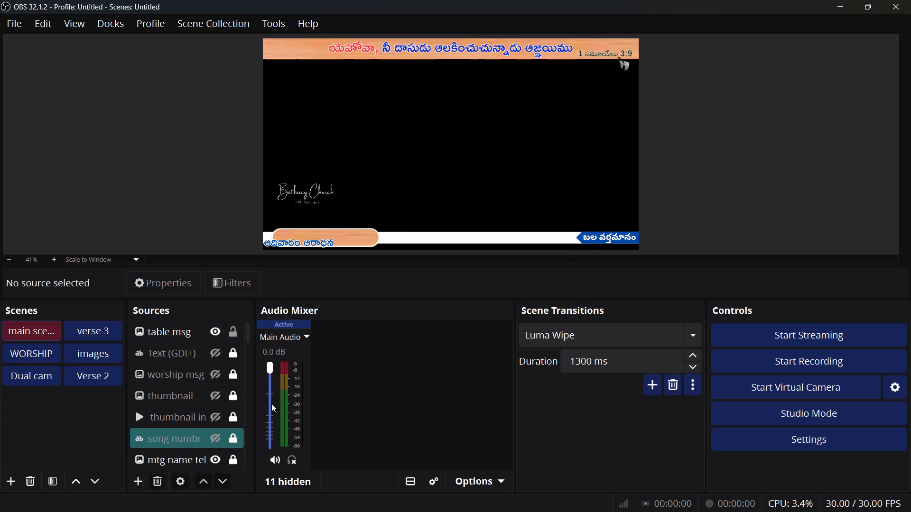
{"action": "left_click", "coordinate": [231, 329]}
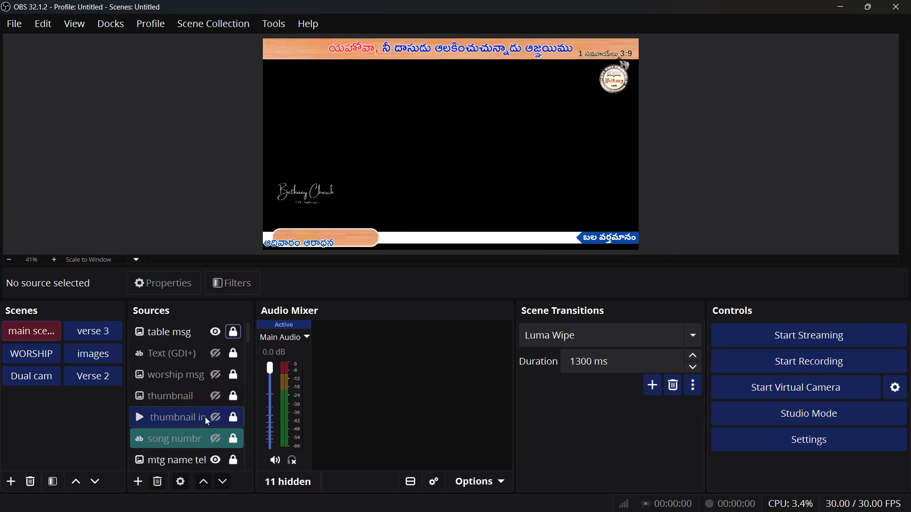
Unlock the mtg name tel source and move it into the canvas's bottom-left corner, about 700 px below the top.
{"action": "scroll", "coordinate": [204, 419], "scroll_direction": "down", "scroll_amount": 1}
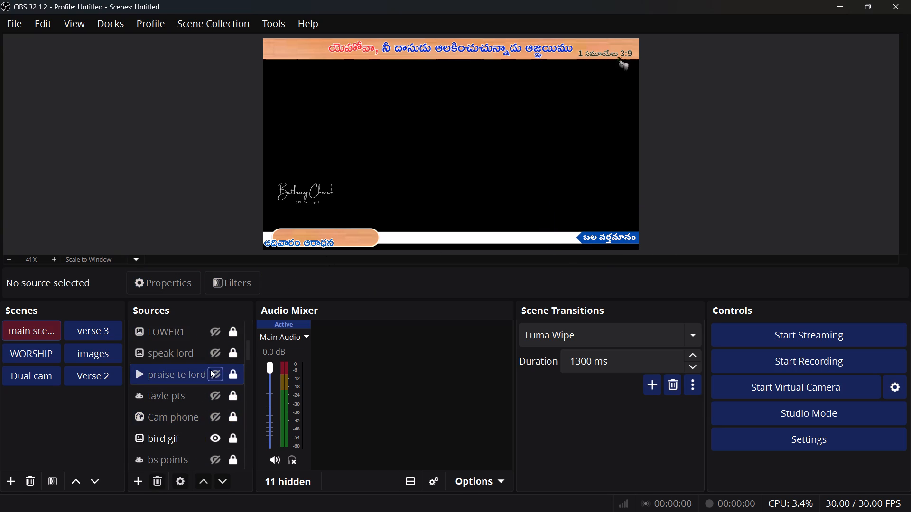
{"action": "scroll", "coordinate": [210, 370], "scroll_direction": "up", "scroll_amount": 1}
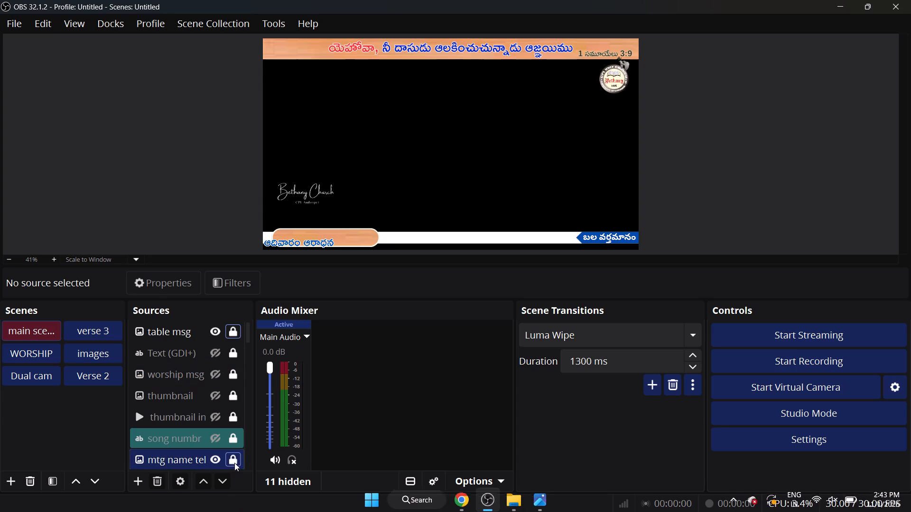
{"action": "left_click", "coordinate": [234, 463]}
{"action": "left_click", "coordinate": [328, 220]}
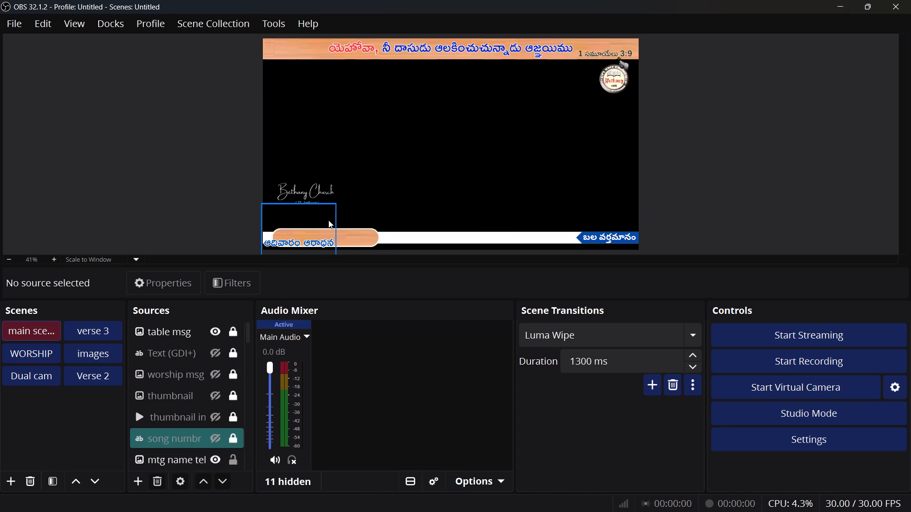
{"action": "left_click_drag", "start_coordinate": [322, 227], "coordinate": [340, 228]}
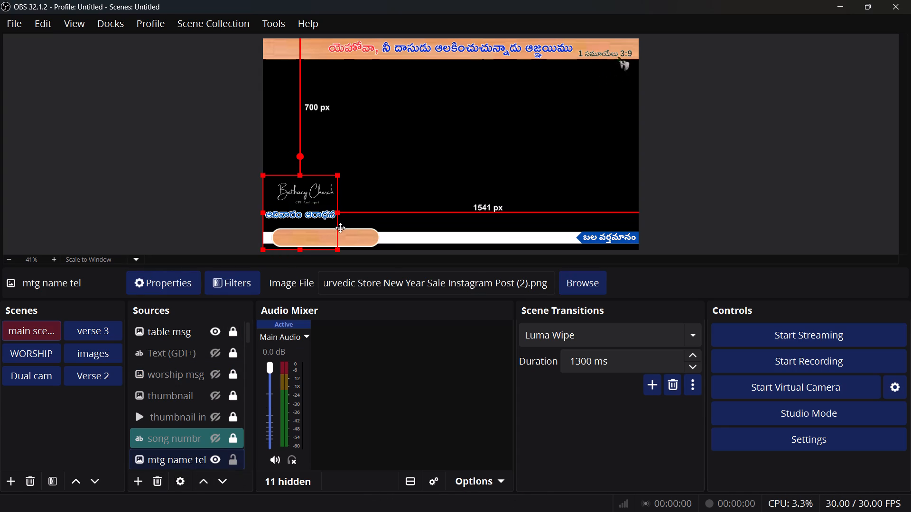
{"action": "left_click_drag", "start_coordinate": [340, 228], "coordinate": [335, 228]}
{"action": "left_click_drag", "start_coordinate": [308, 230], "coordinate": [317, 242]}
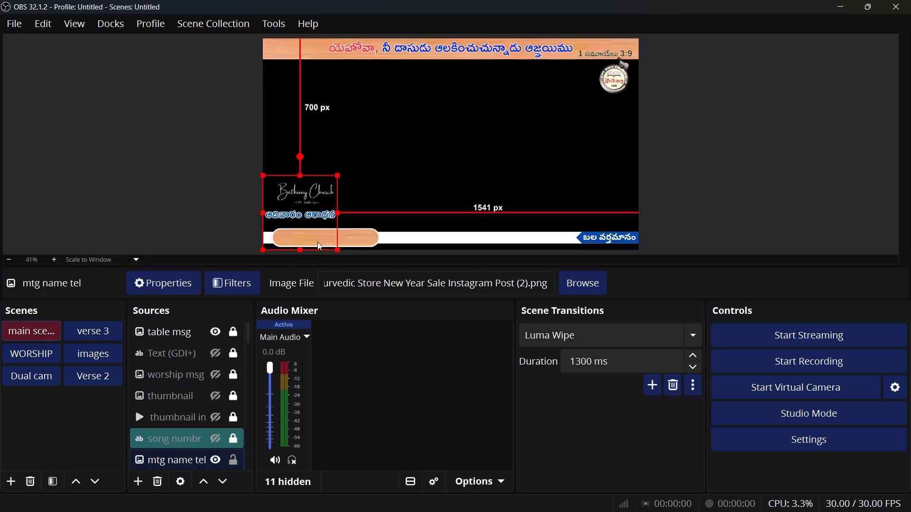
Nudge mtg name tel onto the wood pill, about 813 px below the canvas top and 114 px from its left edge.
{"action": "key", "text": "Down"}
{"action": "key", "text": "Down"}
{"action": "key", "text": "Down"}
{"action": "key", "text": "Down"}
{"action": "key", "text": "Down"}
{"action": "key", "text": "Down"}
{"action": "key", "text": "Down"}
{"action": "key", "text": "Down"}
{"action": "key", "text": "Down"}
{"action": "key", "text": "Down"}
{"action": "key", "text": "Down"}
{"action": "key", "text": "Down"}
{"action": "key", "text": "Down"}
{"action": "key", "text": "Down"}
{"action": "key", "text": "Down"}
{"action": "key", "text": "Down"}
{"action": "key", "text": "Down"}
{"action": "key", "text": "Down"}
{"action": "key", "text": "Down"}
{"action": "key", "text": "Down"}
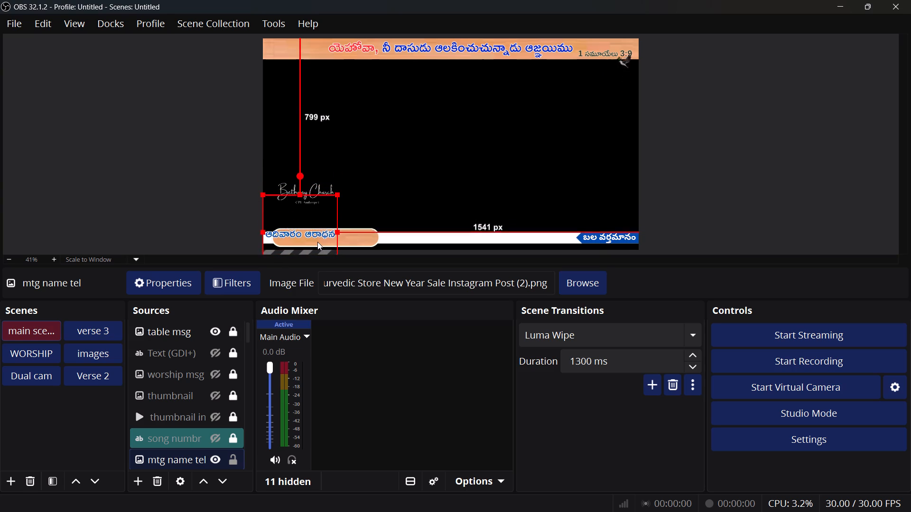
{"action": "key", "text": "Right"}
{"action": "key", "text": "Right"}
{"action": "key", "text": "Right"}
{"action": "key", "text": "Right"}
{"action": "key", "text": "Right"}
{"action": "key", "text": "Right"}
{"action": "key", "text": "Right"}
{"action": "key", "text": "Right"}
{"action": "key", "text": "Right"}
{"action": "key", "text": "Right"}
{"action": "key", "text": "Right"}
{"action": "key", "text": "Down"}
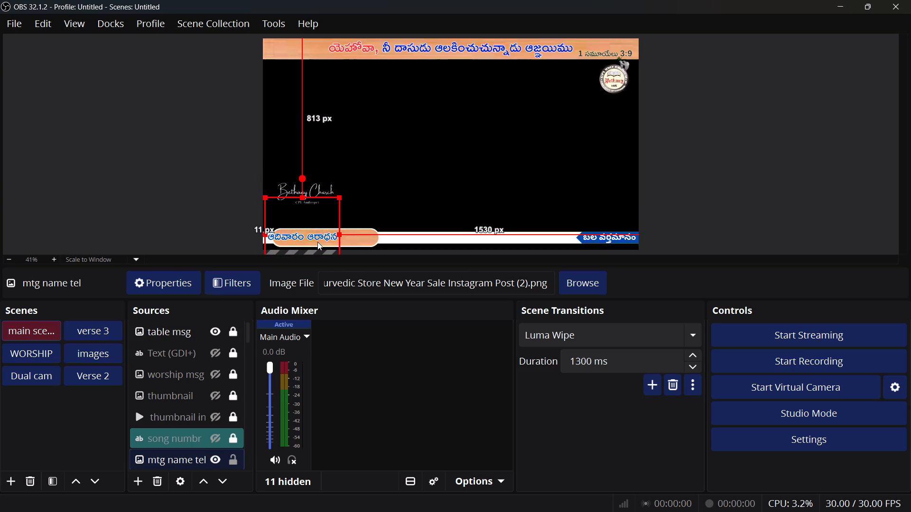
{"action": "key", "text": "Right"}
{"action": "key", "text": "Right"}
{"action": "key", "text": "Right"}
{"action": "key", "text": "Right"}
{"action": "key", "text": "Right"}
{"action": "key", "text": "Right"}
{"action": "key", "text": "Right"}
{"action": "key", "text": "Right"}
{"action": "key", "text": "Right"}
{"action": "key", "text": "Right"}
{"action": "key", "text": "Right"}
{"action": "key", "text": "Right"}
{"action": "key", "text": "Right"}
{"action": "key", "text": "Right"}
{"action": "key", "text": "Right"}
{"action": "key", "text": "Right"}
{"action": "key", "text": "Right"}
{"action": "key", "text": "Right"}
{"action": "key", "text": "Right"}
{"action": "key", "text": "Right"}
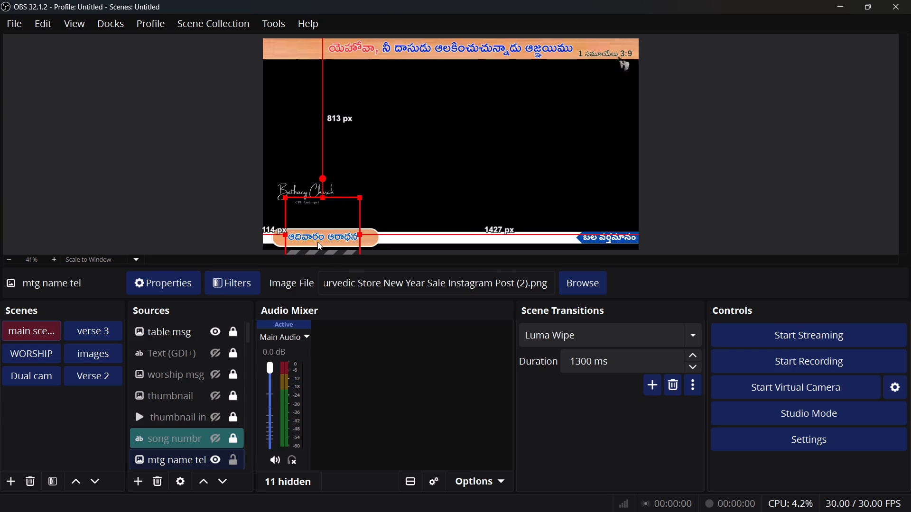
Enlarge mtg name tel until its right side is about 1230 px from the canvas's right edge, and move it back to the bottom-left corner.
{"action": "left_click_drag", "start_coordinate": [360, 237], "coordinate": [391, 231]}
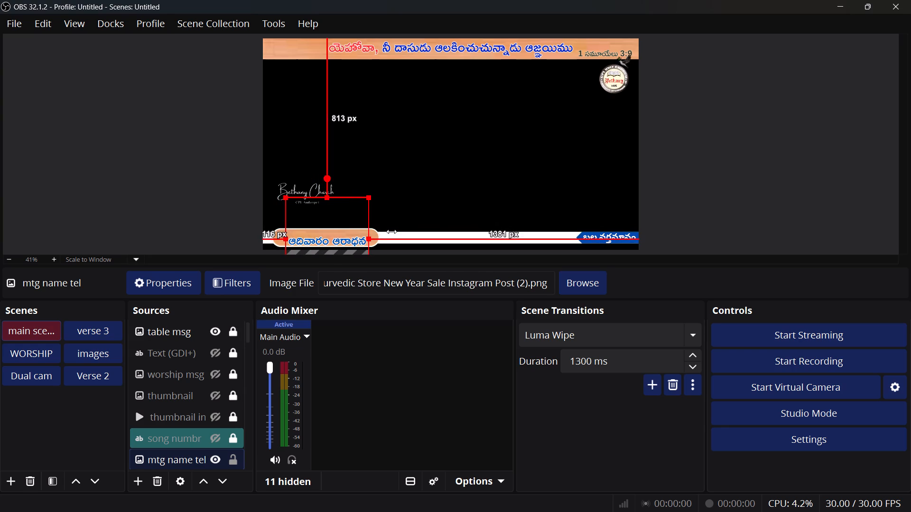
{"action": "left_click_drag", "start_coordinate": [391, 231], "coordinate": [421, 235]}
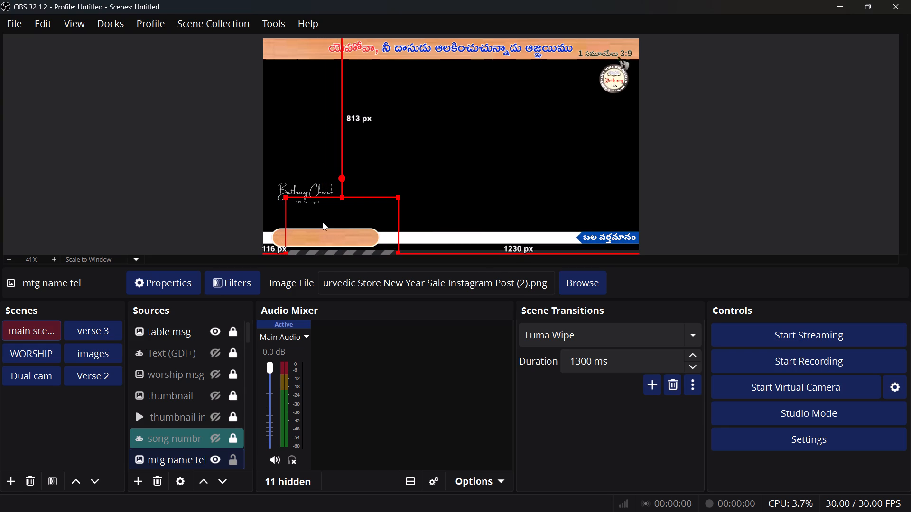
{"action": "left_click_drag", "start_coordinate": [323, 222], "coordinate": [340, 189]}
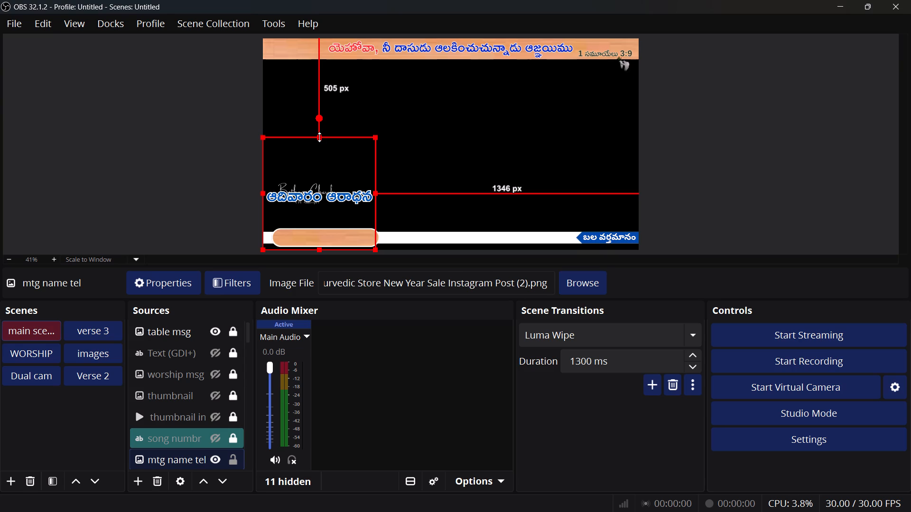
Crop mtg name tel's empty space to about 690 px below the canvas top and 136 px above the canvas bottom.
{"action": "left_click_drag", "start_coordinate": [318, 134], "coordinate": [321, 160], "text": "alt"}
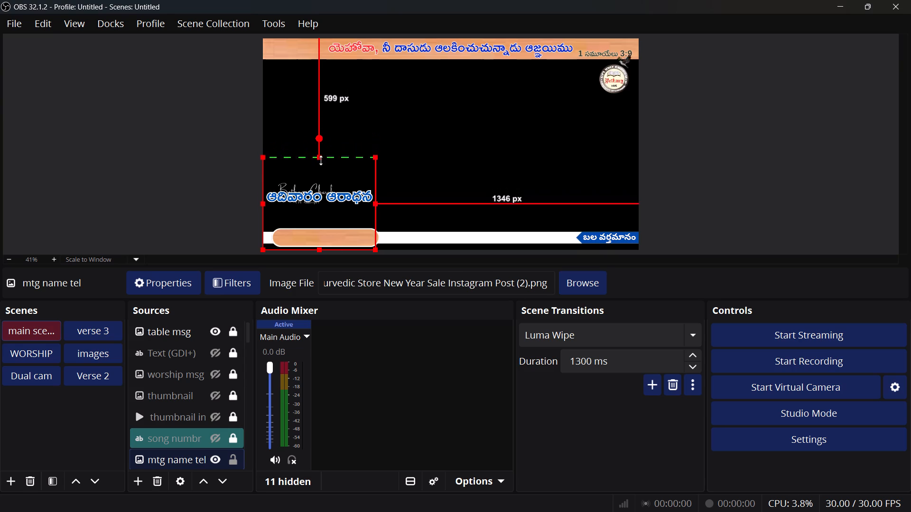
{"action": "left_click_drag", "start_coordinate": [321, 160], "coordinate": [324, 174], "text": "alt"}
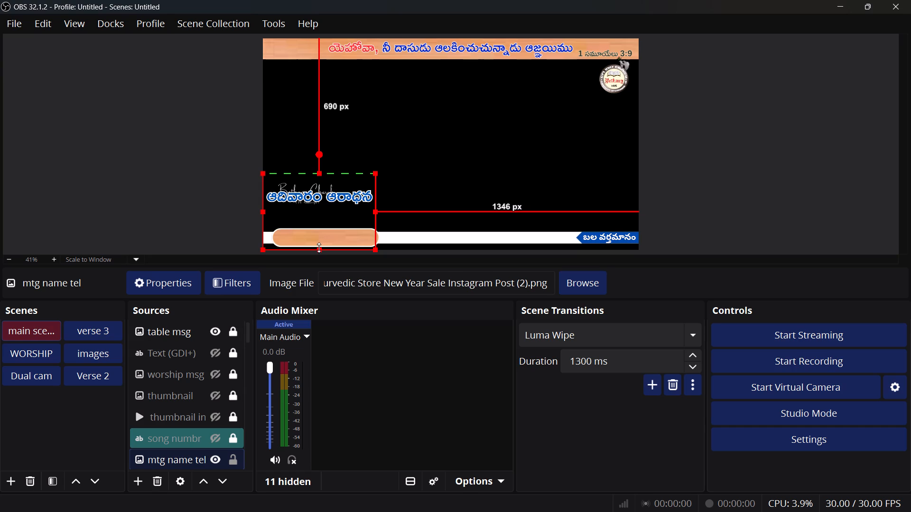
{"action": "left_click_drag", "start_coordinate": [319, 247], "coordinate": [324, 222], "text": "alt"}
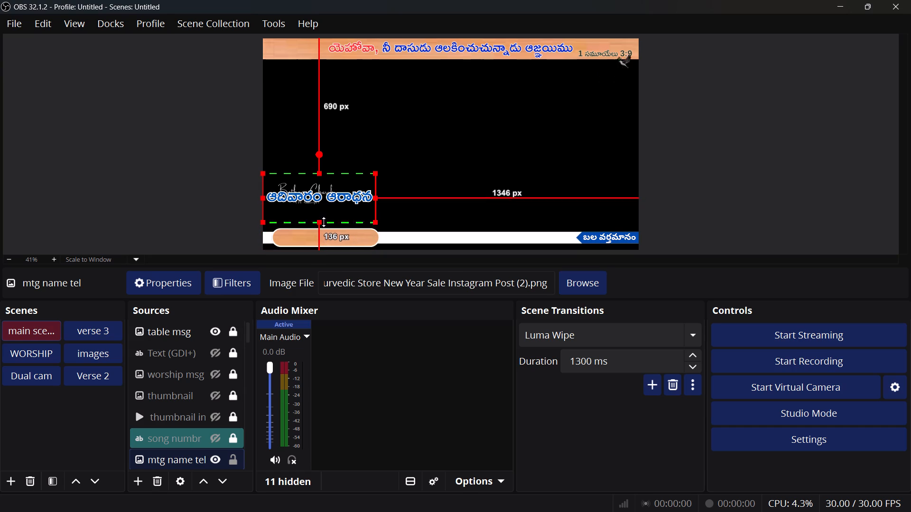
{"action": "left_click_drag", "start_coordinate": [324, 222], "coordinate": [325, 221], "text": "alt"}
Move the cropped caption down to the canvas bottom and scale it down until its right side is about 1486 px from the right edge.
{"action": "left_click_drag", "start_coordinate": [337, 203], "coordinate": [340, 230]}
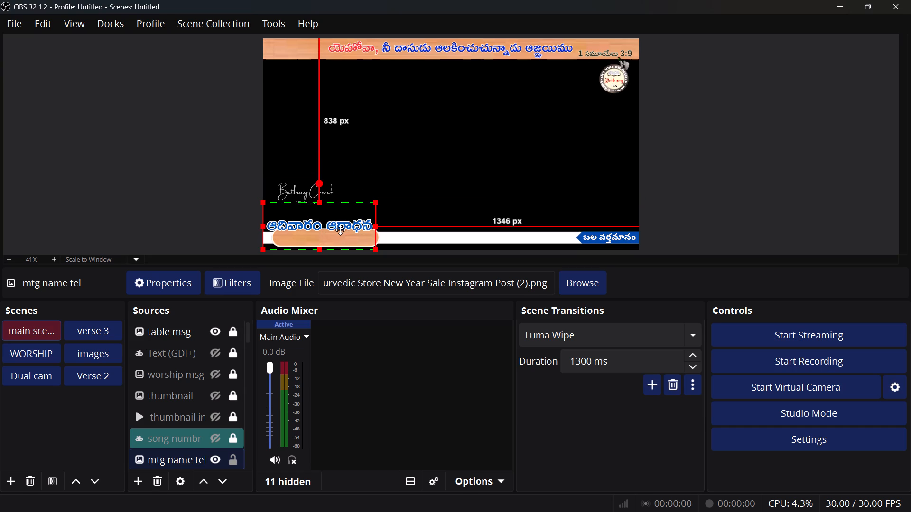
{"action": "left_click_drag", "start_coordinate": [340, 230], "coordinate": [341, 230]}
{"action": "left_click_drag", "start_coordinate": [375, 250], "coordinate": [350, 239]}
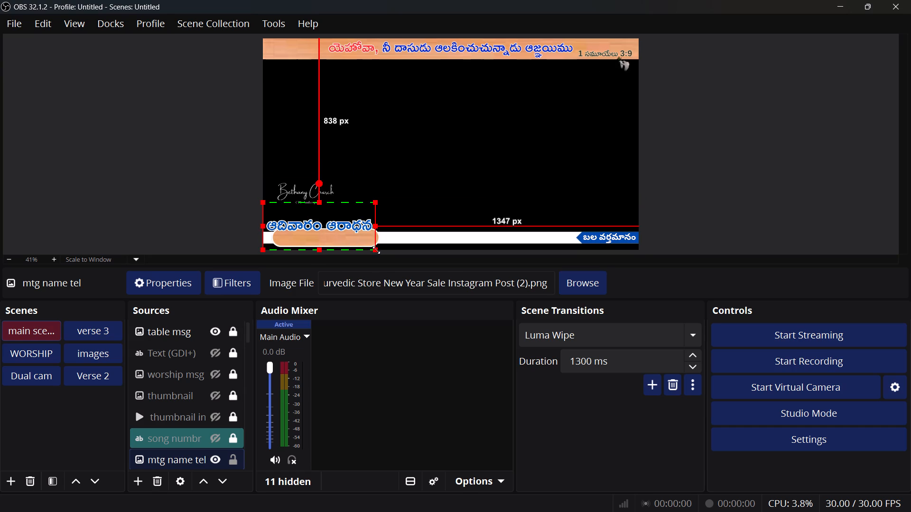
{"action": "left_click_drag", "start_coordinate": [376, 250], "coordinate": [295, 218]}
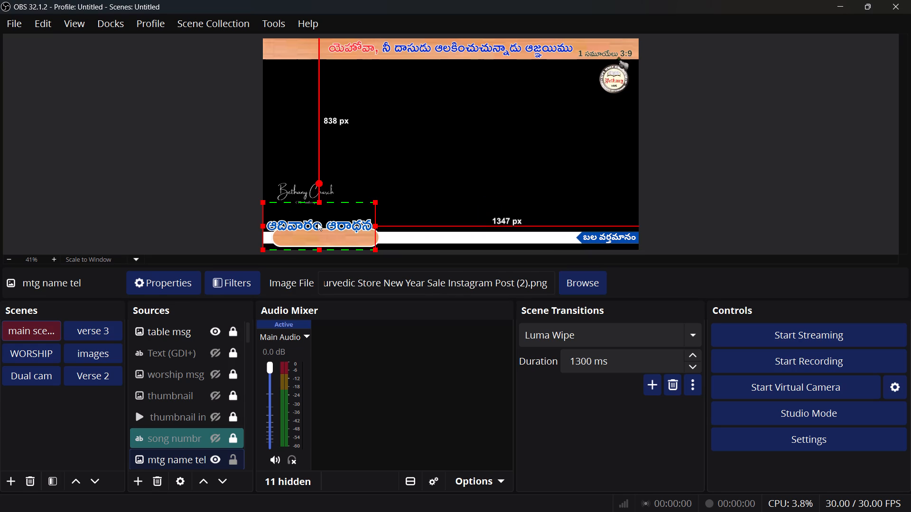
{"action": "left_click_drag", "start_coordinate": [322, 222], "coordinate": [340, 238]}
{"action": "left_click_drag", "start_coordinate": [376, 226], "coordinate": [348, 226]}
Nudge mtg name tel onto the wood pill, about 926 px below the canvas top and 94 px from its left edge, and lock it.
{"action": "key", "text": "Down"}
{"action": "key", "text": "Down"}
{"action": "key", "text": "Down"}
{"action": "key", "text": "Down"}
{"action": "key", "text": "Down"}
{"action": "key", "text": "Down"}
{"action": "key", "text": "Down"}
{"action": "key", "text": "Down"}
{"action": "key", "text": "Down"}
{"action": "key", "text": "Down"}
{"action": "key", "text": "Down"}
{"action": "key", "text": "Down"}
{"action": "key", "text": "Down"}
{"action": "key", "text": "Down"}
{"action": "key", "text": "Down"}
{"action": "key", "text": "Down"}
{"action": "key", "text": "Down"}
{"action": "key", "text": "Down"}
{"action": "key", "text": "Down"}
{"action": "key", "text": "Down"}
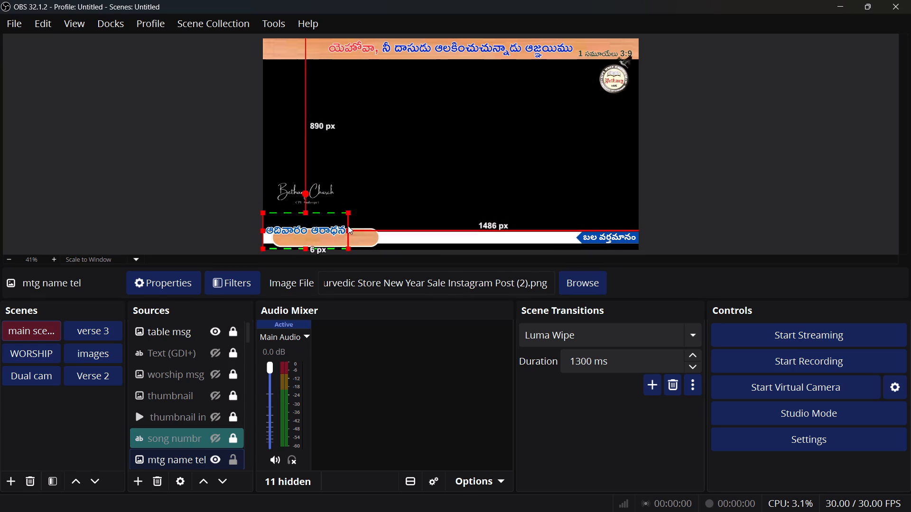
{"action": "key", "text": "Right"}
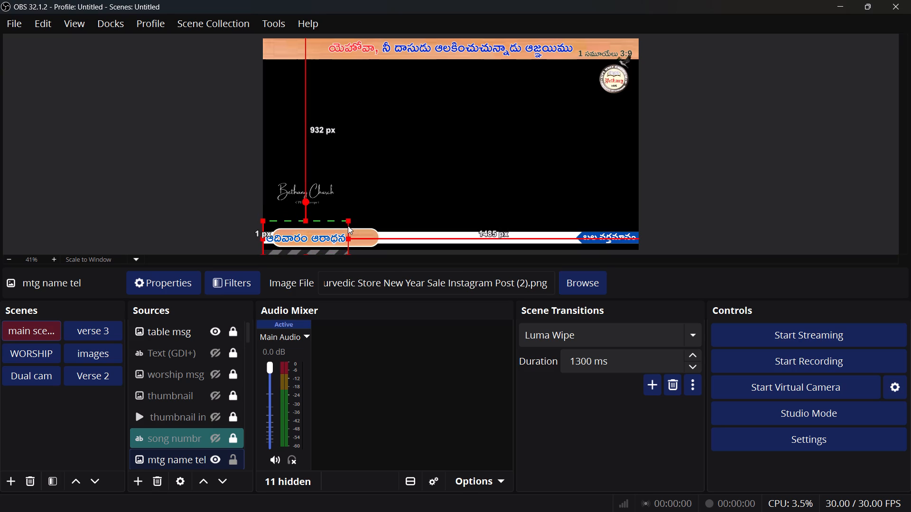
{"action": "key", "text": "Right"}
{"action": "key", "text": "Right"}
{"action": "key", "text": "Right"}
{"action": "key", "text": "Right"}
{"action": "key", "text": "Right"}
{"action": "key", "text": "Right"}
{"action": "key", "text": "Right"}
{"action": "key", "text": "Right"}
{"action": "key", "text": "Right"}
{"action": "key", "text": "Right"}
{"action": "key", "text": "Right"}
{"action": "key", "text": "Right"}
{"action": "key", "text": "Right"}
{"action": "key", "text": "Right"}
{"action": "key", "text": "Right"}
{"action": "key", "text": "Right"}
{"action": "key", "text": "Right"}
{"action": "key", "text": "Right"}
{"action": "key", "text": "Right"}
{"action": "key", "text": "Right"}
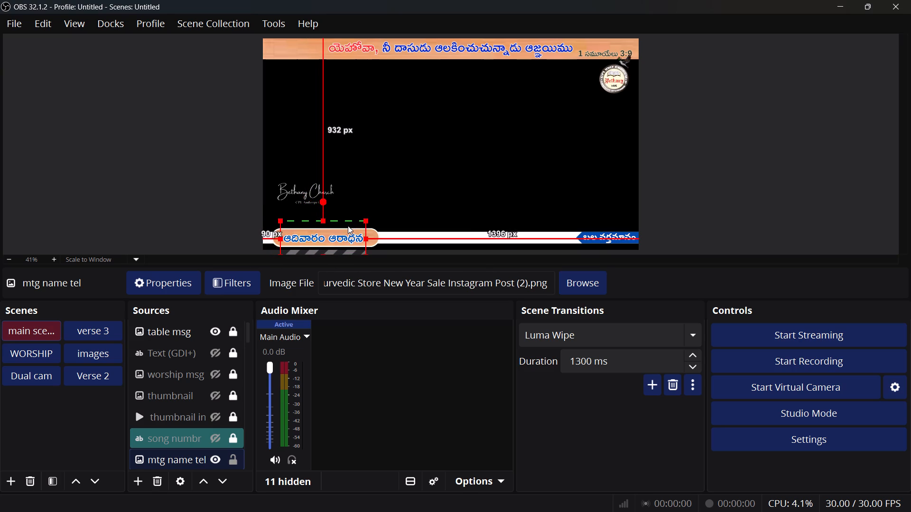
{"action": "key", "text": "Up"}
{"action": "key", "text": "Up"}
{"action": "key", "text": "Up"}
{"action": "key", "text": "Up"}
{"action": "key", "text": "Up"}
{"action": "key", "text": "Right"}
{"action": "key", "text": "Right"}
{"action": "key", "text": "Right"}
{"action": "key", "text": "Right"}
{"action": "key", "text": "Up"}
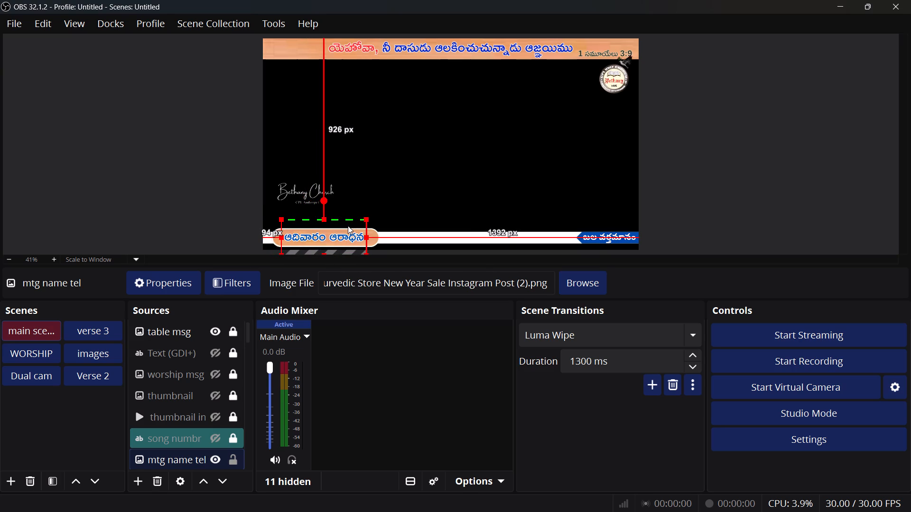
{"action": "left_click", "coordinate": [296, 199]}
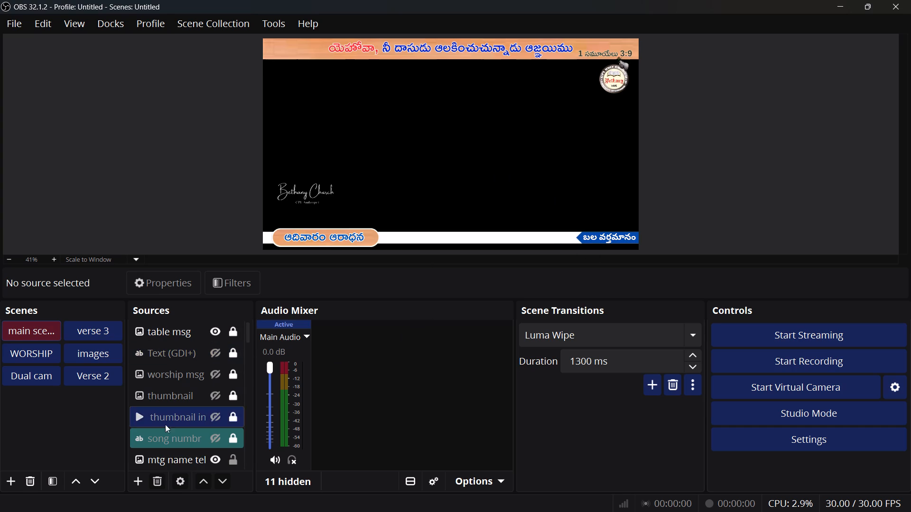
{"action": "left_click", "coordinate": [231, 456]}
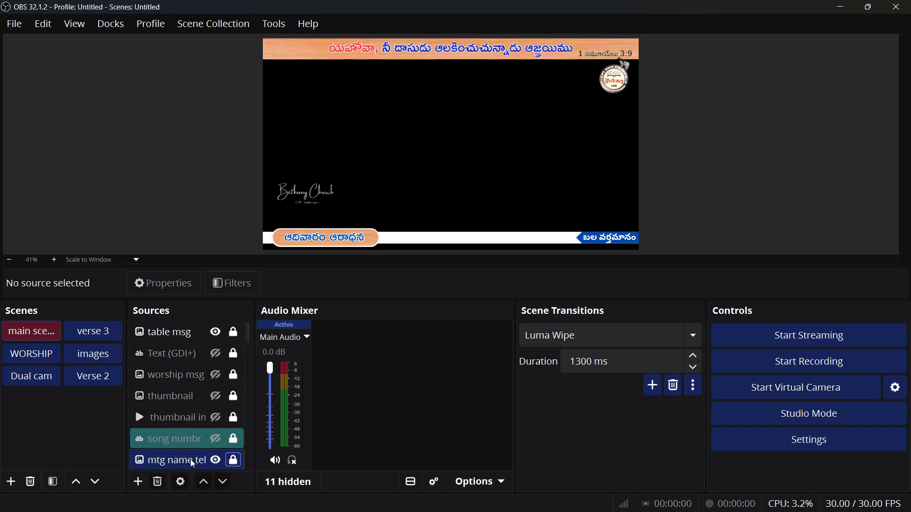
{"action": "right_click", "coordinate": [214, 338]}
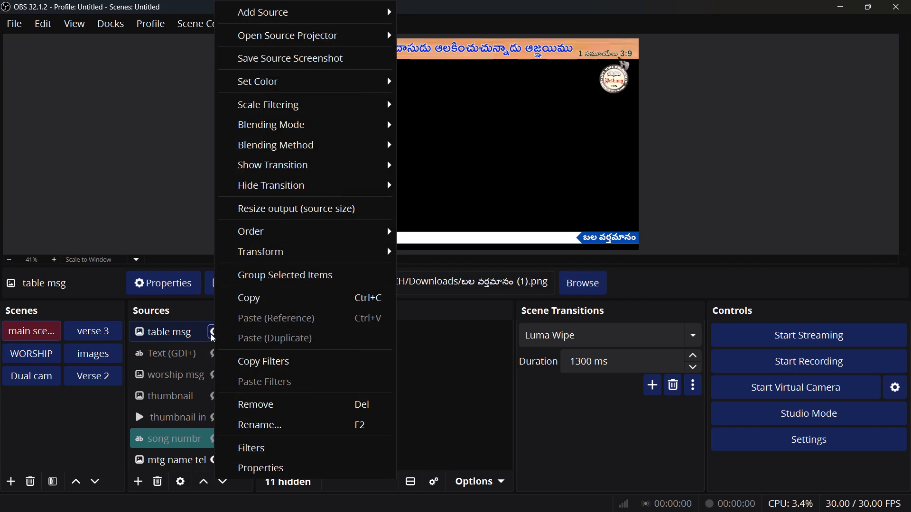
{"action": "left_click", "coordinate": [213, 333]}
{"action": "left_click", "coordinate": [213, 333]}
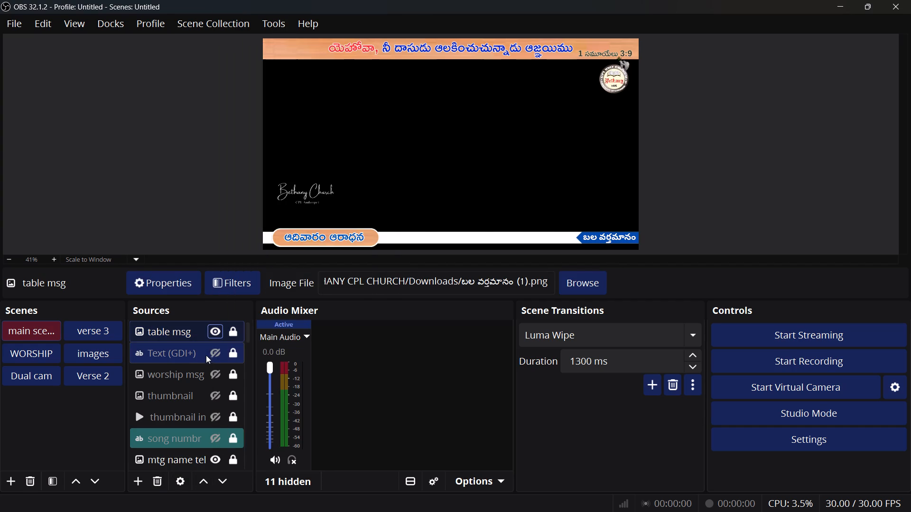
Show Text (GDI+) and nudge its caption up onto the white bar, about 995 px below the canvas top, leaving it locked.
{"action": "left_click", "coordinate": [215, 355]}
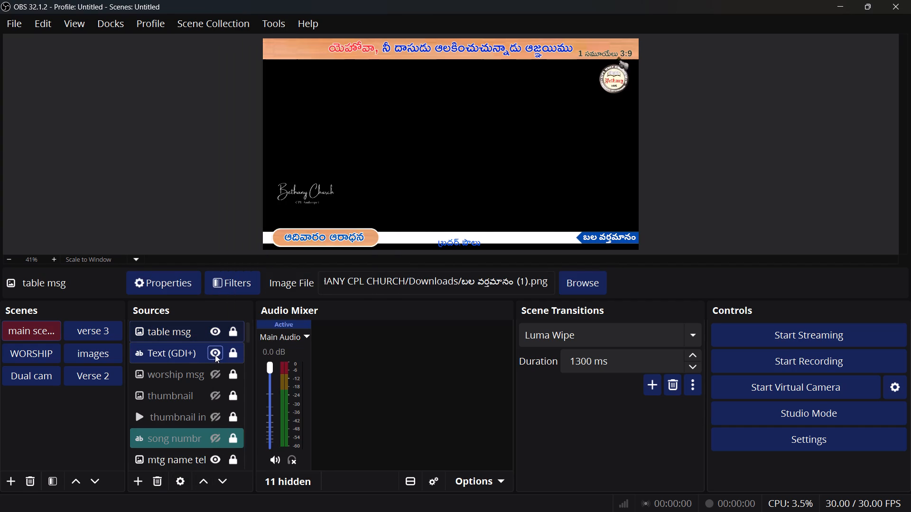
{"action": "left_click", "coordinate": [232, 355]}
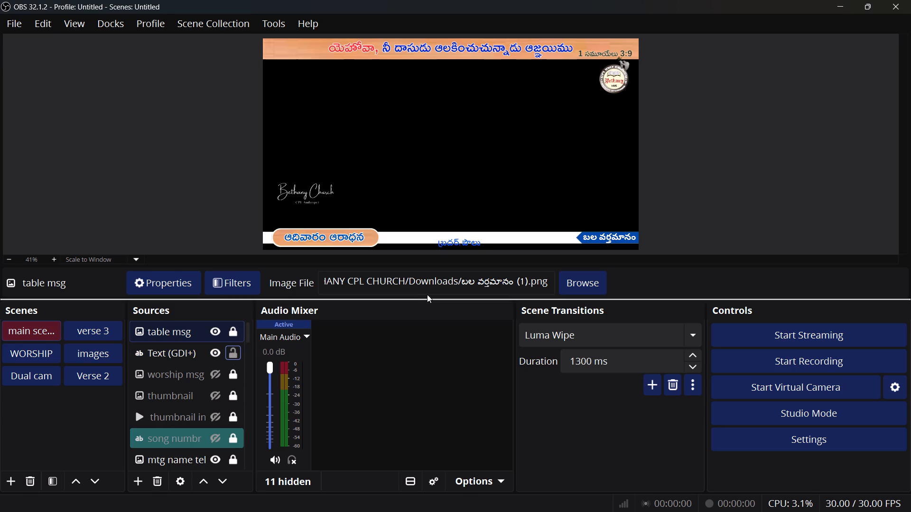
{"action": "left_click", "coordinate": [453, 244]}
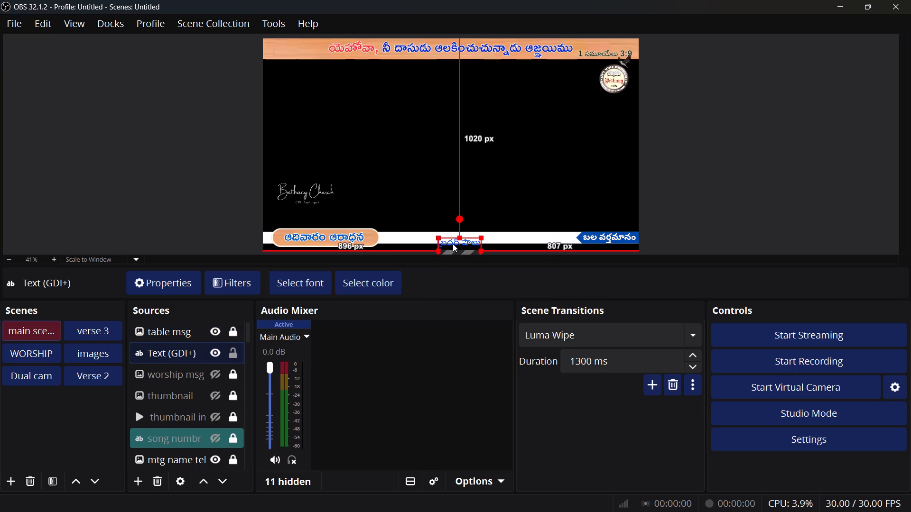
{"action": "key", "text": "Up"}
{"action": "key", "text": "Up"}
{"action": "key", "text": "Up"}
{"action": "key", "text": "Up"}
{"action": "key", "text": "Up"}
{"action": "key", "text": "Up"}
{"action": "key", "text": "Up"}
{"action": "key", "text": "Up"}
{"action": "key", "text": "Up"}
{"action": "key", "text": "Up"}
{"action": "key", "text": "Up"}
{"action": "key", "text": "Up"}
{"action": "key", "text": "Up"}
{"action": "key", "text": "Up"}
{"action": "key", "text": "Up"}
{"action": "key", "text": "Up"}
{"action": "key", "text": "Up"}
{"action": "key", "text": "Up"}
{"action": "key", "text": "Up"}
{"action": "key", "text": "Up"}
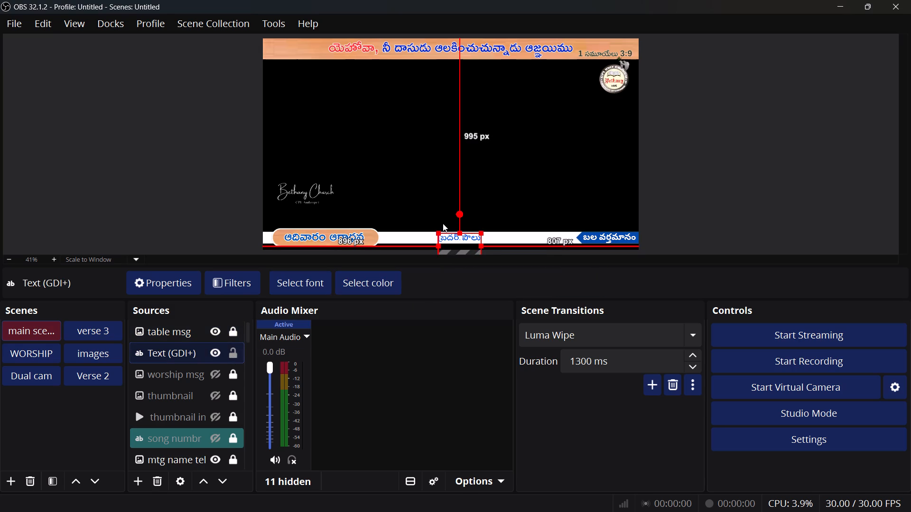
{"action": "left_click", "coordinate": [443, 223]}
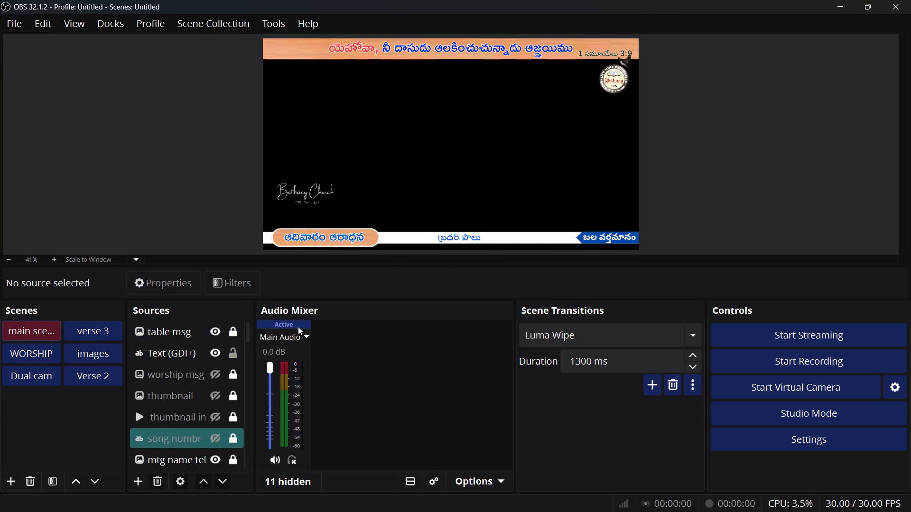
{"action": "left_click", "coordinate": [227, 351]}
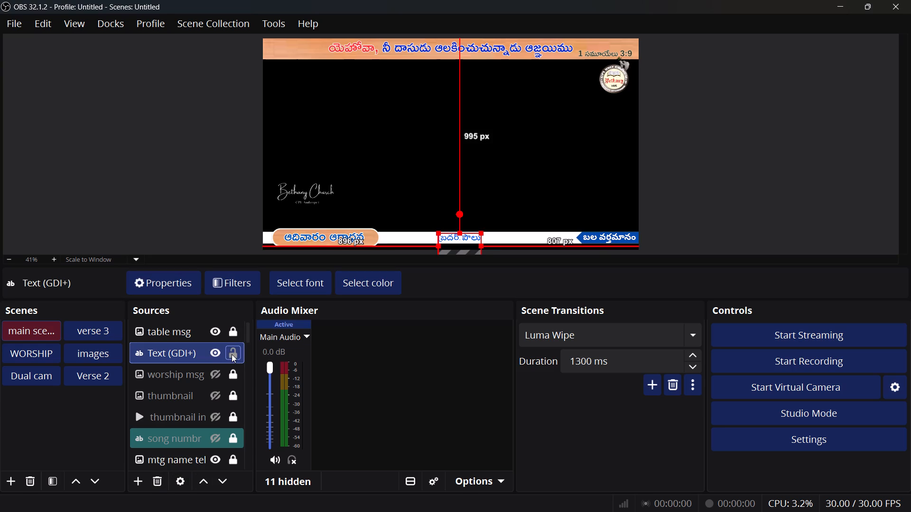
{"action": "left_click", "coordinate": [232, 354]}
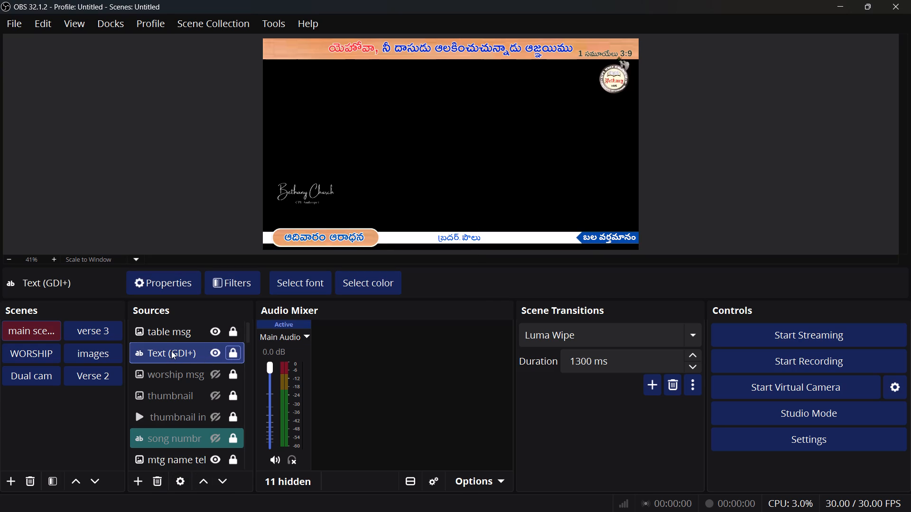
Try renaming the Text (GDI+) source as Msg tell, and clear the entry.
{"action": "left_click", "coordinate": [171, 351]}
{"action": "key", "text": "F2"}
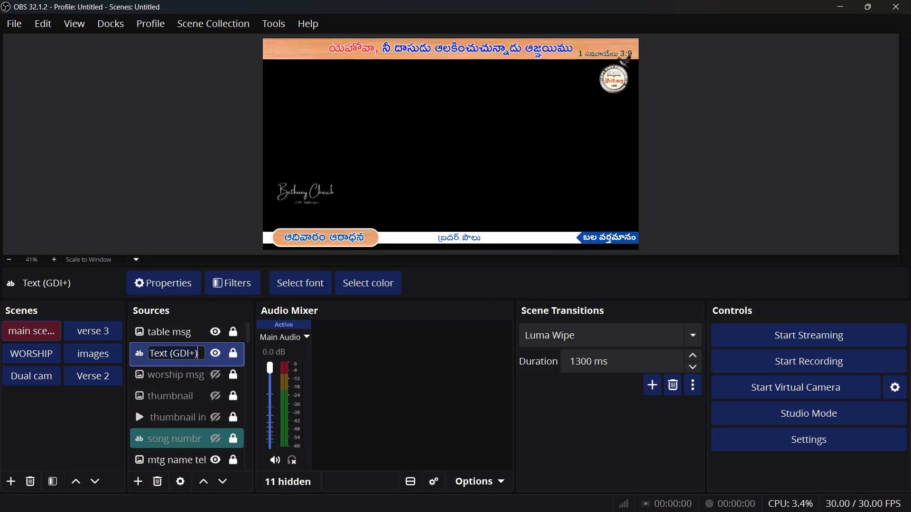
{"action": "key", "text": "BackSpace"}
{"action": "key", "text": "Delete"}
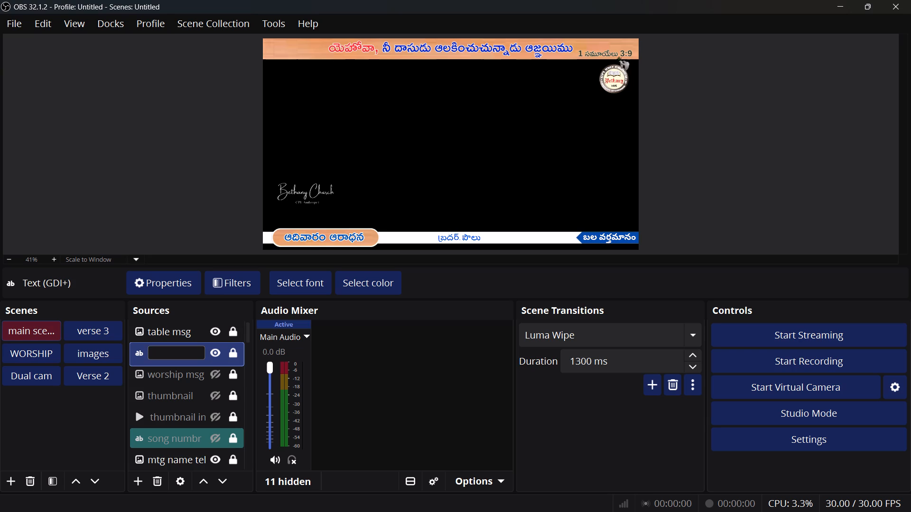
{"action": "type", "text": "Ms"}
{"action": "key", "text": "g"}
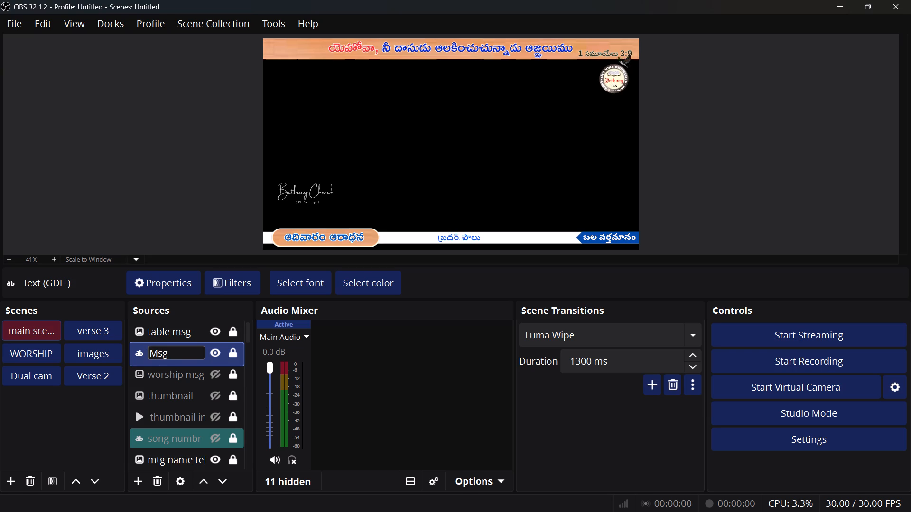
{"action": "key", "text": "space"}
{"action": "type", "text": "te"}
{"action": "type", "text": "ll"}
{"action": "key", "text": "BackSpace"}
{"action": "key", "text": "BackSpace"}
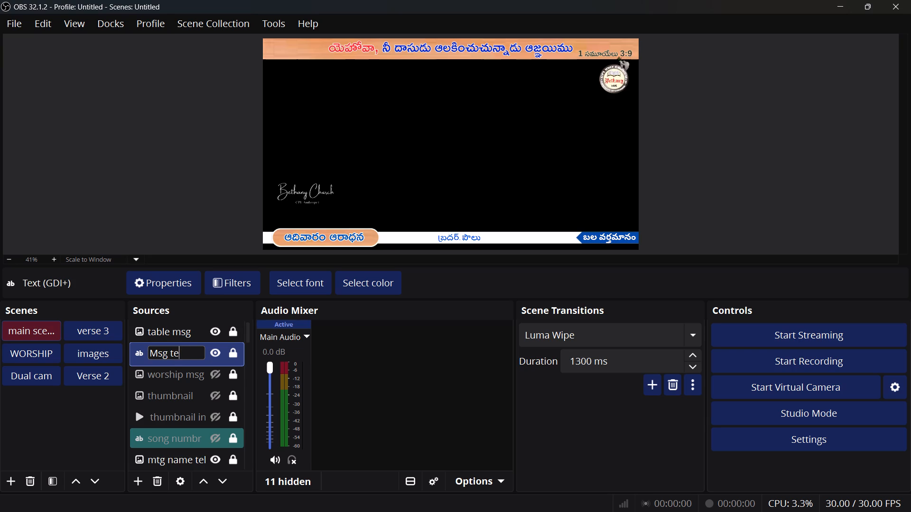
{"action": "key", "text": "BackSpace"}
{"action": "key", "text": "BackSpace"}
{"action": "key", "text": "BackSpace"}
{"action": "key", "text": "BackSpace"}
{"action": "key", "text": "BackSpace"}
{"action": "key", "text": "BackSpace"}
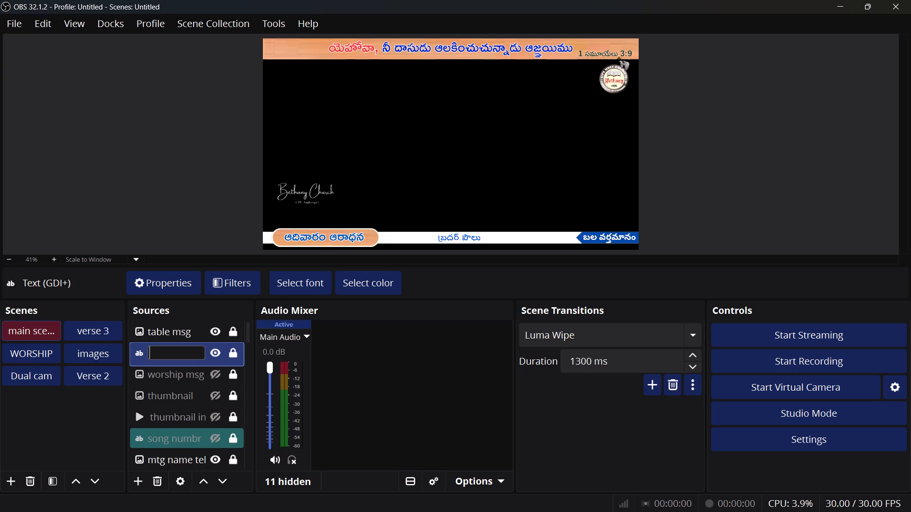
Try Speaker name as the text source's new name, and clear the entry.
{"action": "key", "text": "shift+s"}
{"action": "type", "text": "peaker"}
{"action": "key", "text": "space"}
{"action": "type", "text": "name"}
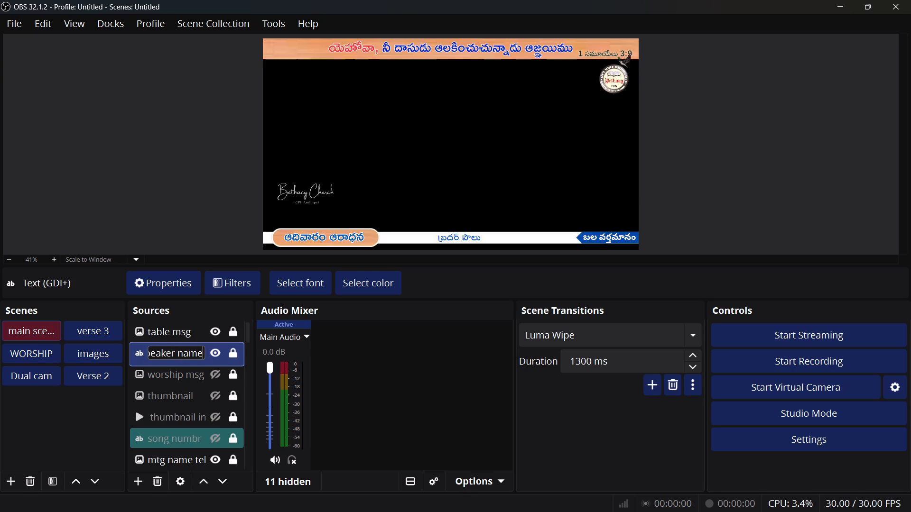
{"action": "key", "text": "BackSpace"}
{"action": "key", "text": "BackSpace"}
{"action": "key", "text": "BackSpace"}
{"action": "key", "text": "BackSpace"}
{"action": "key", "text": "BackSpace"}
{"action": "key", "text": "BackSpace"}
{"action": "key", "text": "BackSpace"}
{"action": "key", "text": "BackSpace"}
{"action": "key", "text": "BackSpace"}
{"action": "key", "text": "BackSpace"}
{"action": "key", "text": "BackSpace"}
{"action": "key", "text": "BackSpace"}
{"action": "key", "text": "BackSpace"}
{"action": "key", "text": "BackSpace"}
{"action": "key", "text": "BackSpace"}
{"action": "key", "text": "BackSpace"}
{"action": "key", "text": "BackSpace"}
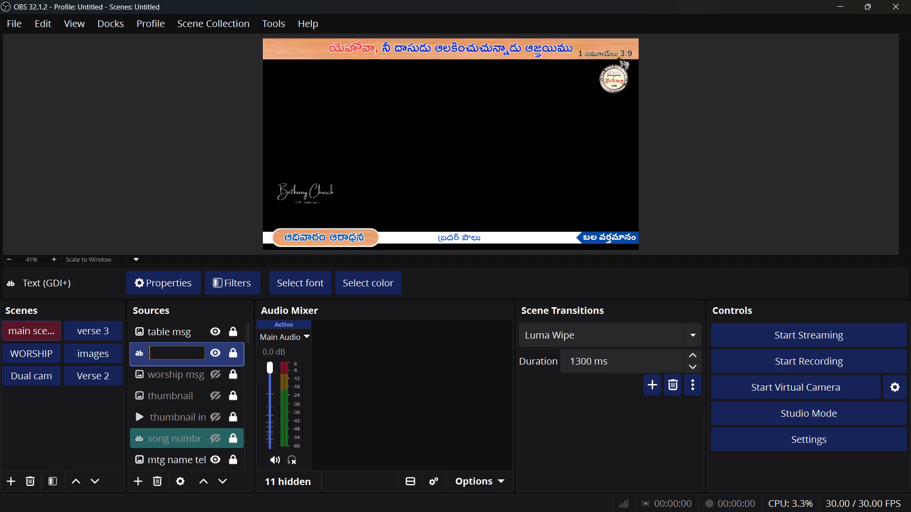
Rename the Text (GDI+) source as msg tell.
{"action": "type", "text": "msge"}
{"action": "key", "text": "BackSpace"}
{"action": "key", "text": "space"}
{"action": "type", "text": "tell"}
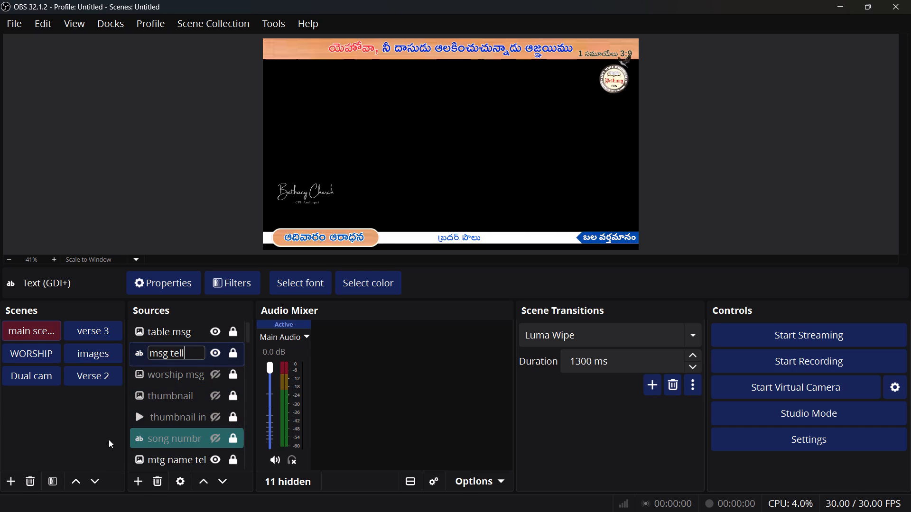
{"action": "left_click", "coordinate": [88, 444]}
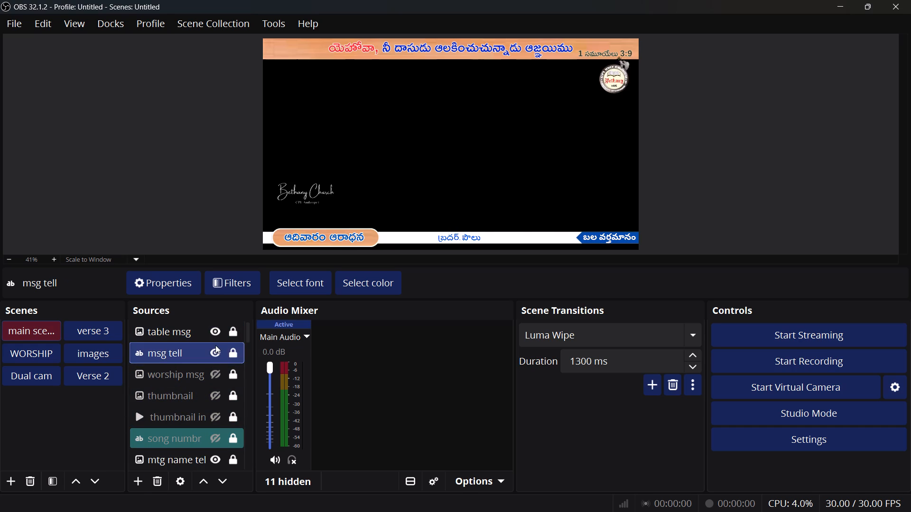
Correct the text source's name to msg tel.
{"action": "left_click", "coordinate": [194, 354]}
{"action": "key", "text": "F2"}
{"action": "key", "text": "BackSpace"}
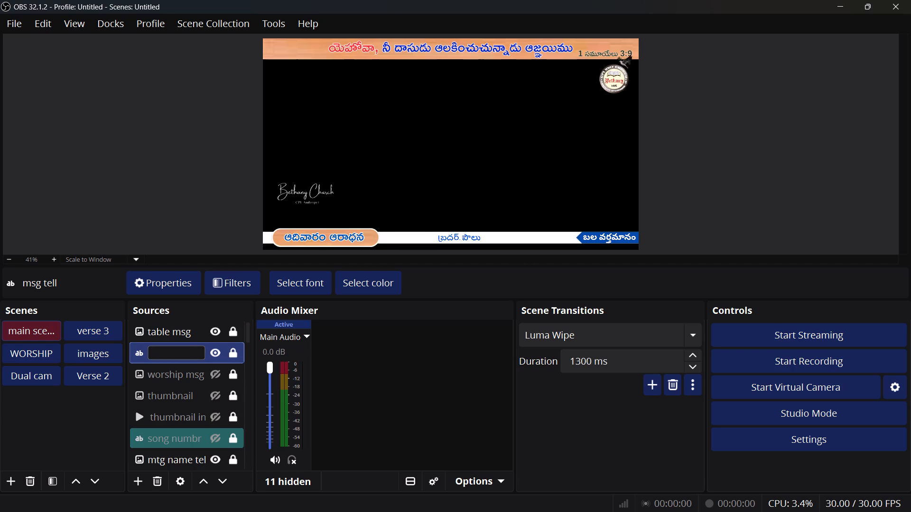
{"action": "type", "text": "msg tel"}
{"action": "key", "text": "space"}
{"action": "left_click", "coordinate": [111, 420]}
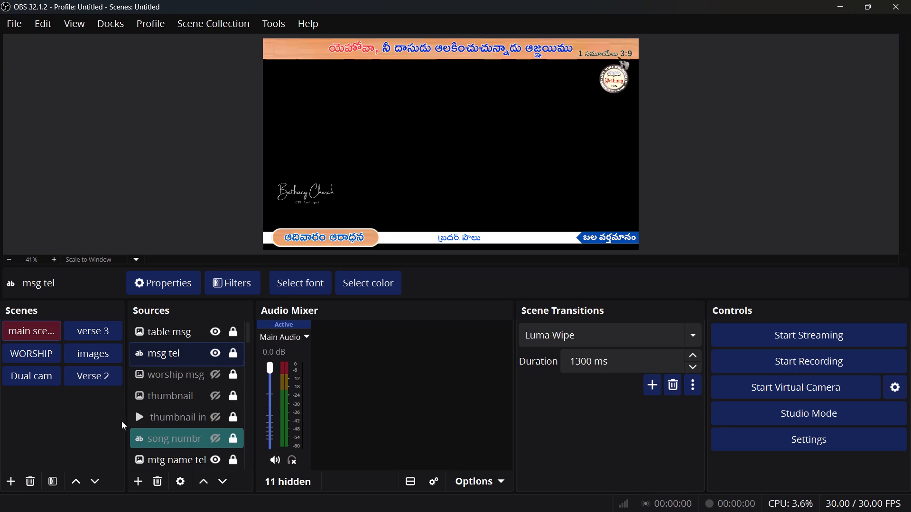
Rename the msg tel text source as msg tell.
{"action": "left_click", "coordinate": [191, 353]}
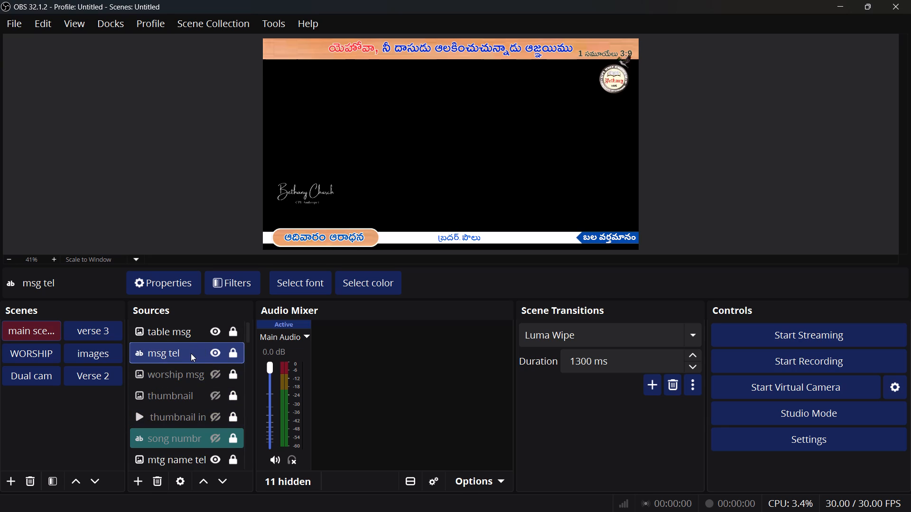
{"action": "key", "text": "F2"}
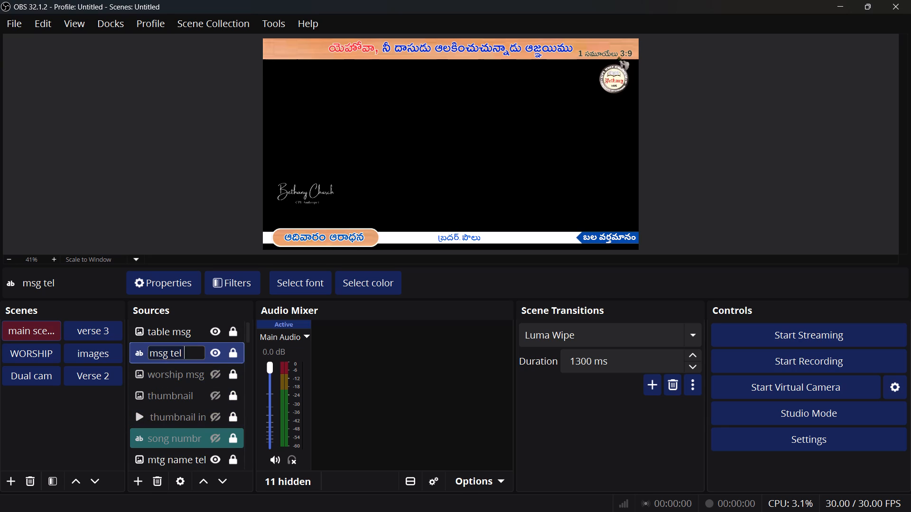
{"action": "key", "text": "space"}
{"action": "key", "text": "BackSpace"}
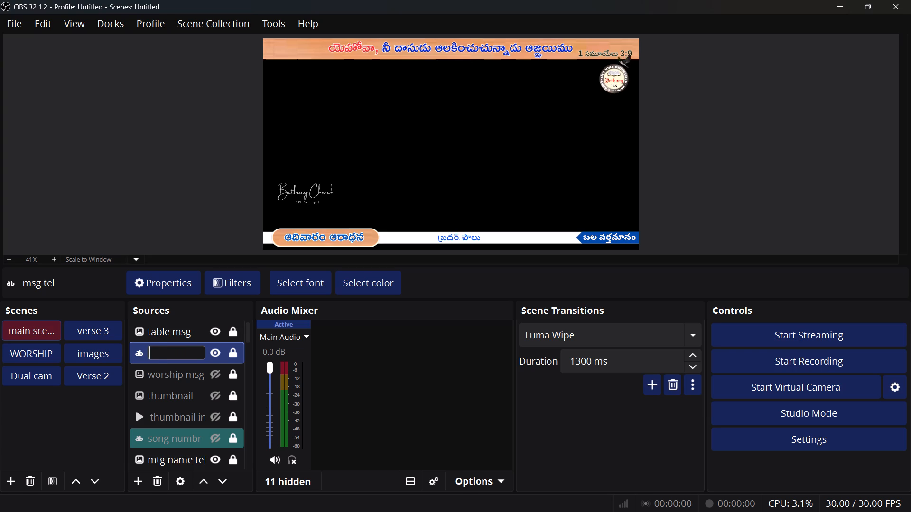
{"action": "type", "text": "msg tell"}
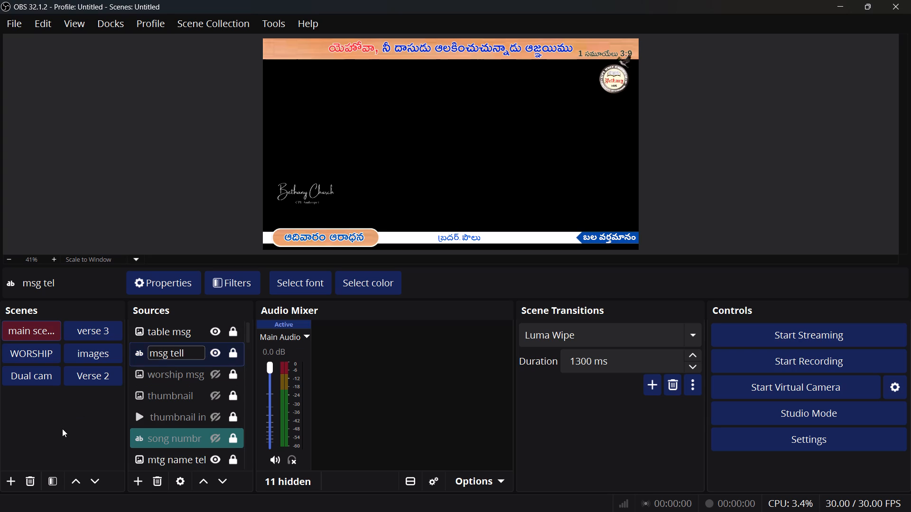
{"action": "left_click", "coordinate": [62, 429]}
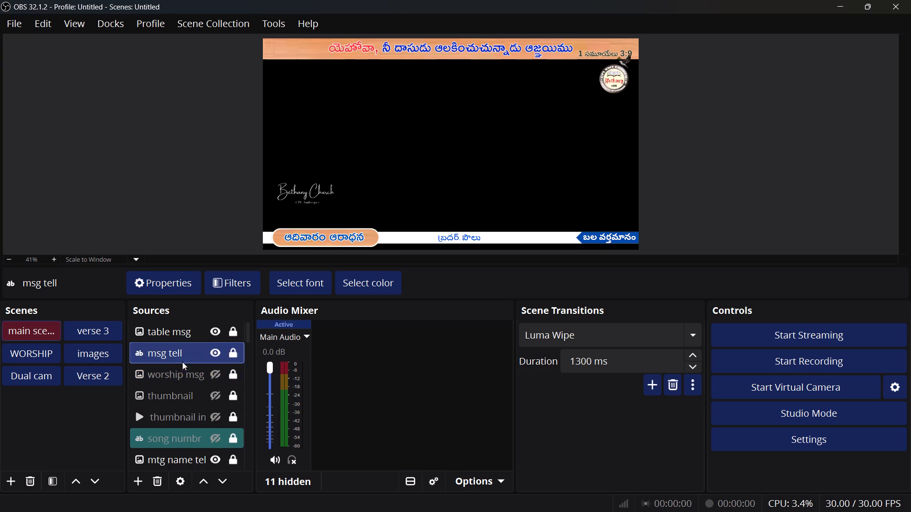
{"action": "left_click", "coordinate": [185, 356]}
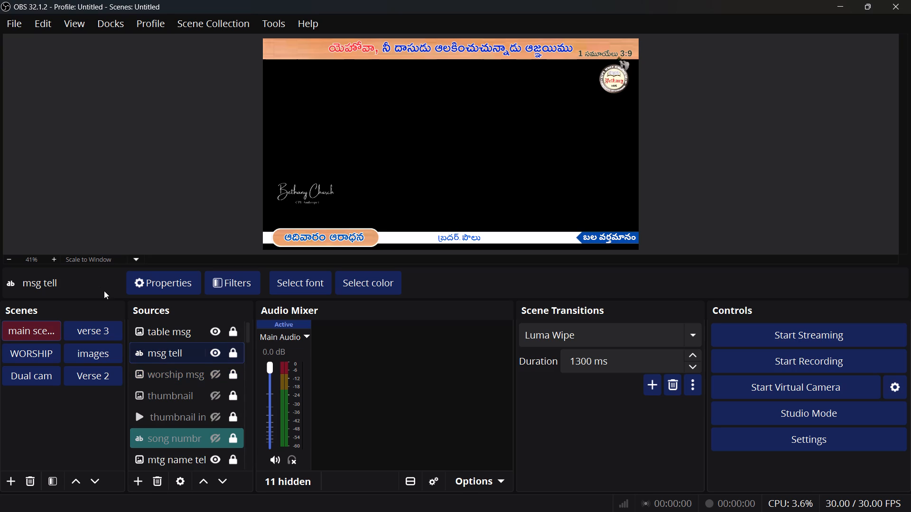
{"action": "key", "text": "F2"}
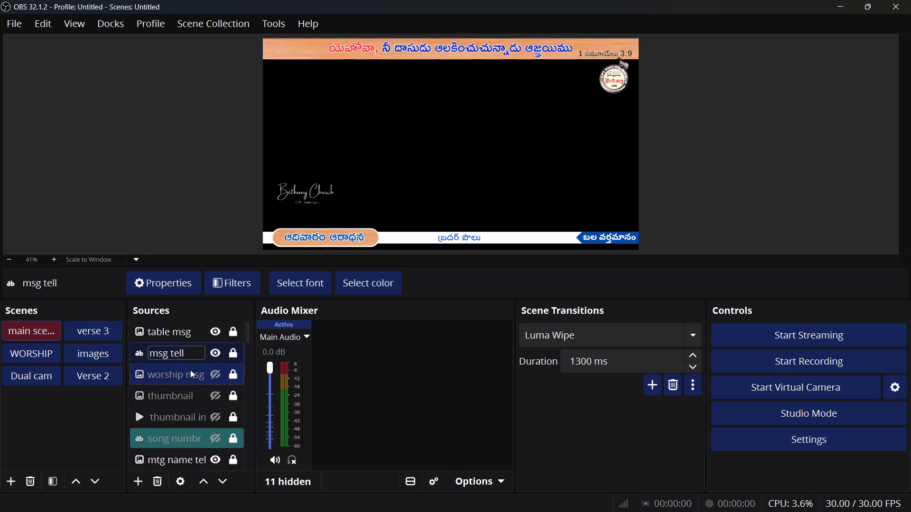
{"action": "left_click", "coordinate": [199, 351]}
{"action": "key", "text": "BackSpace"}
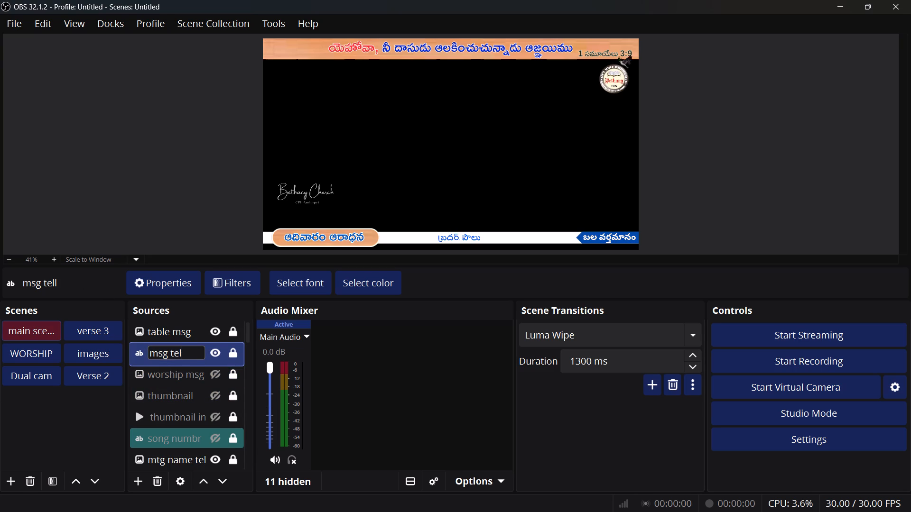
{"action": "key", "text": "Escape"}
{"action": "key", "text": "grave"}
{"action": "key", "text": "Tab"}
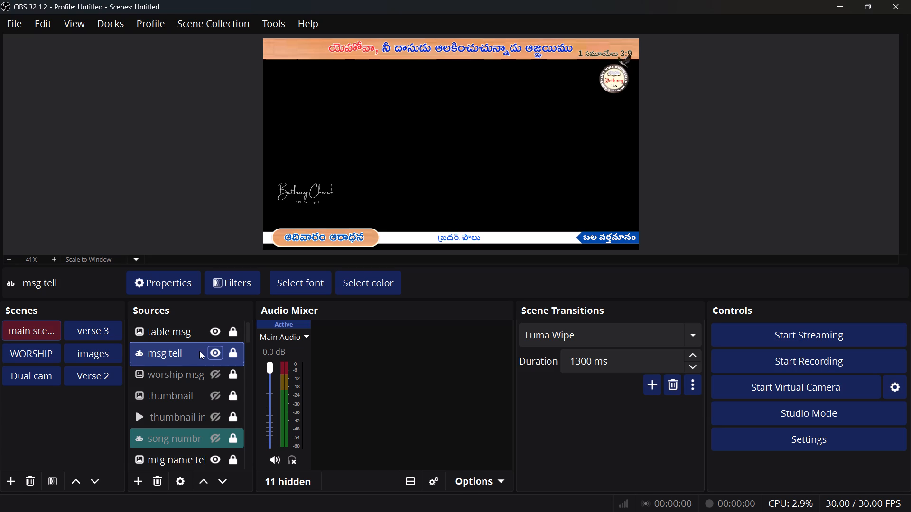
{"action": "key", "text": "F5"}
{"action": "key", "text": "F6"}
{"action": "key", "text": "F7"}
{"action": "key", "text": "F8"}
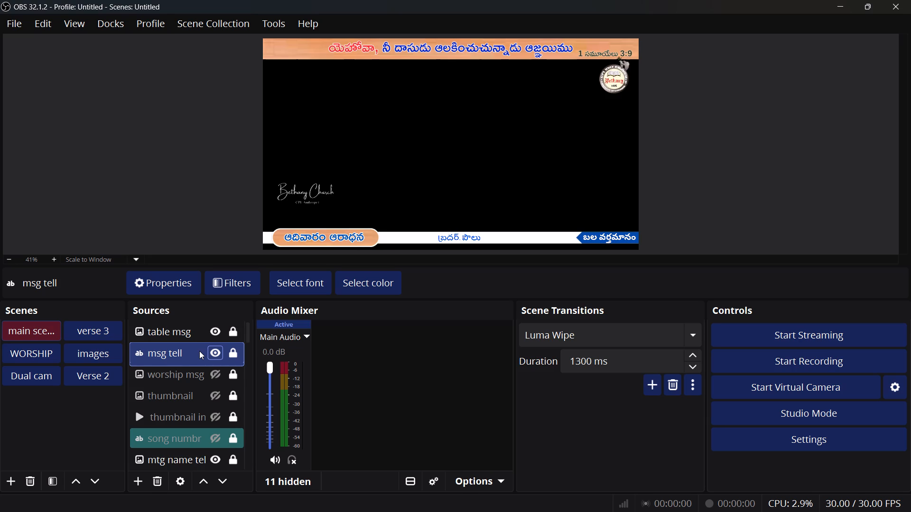
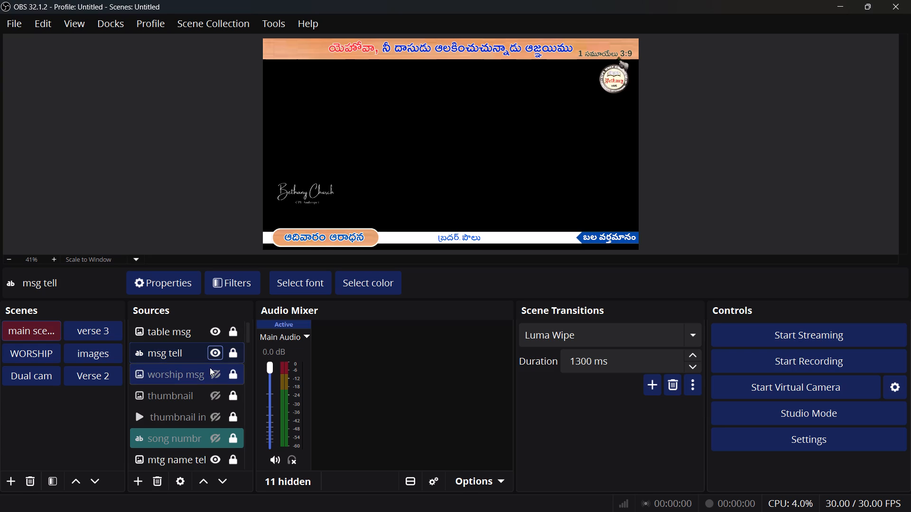
Switch the mtg name telugu source's visibility off and back on to check which caption it controls.
{"action": "scroll", "coordinate": [210, 367], "scroll_direction": "down", "scroll_amount": 1}
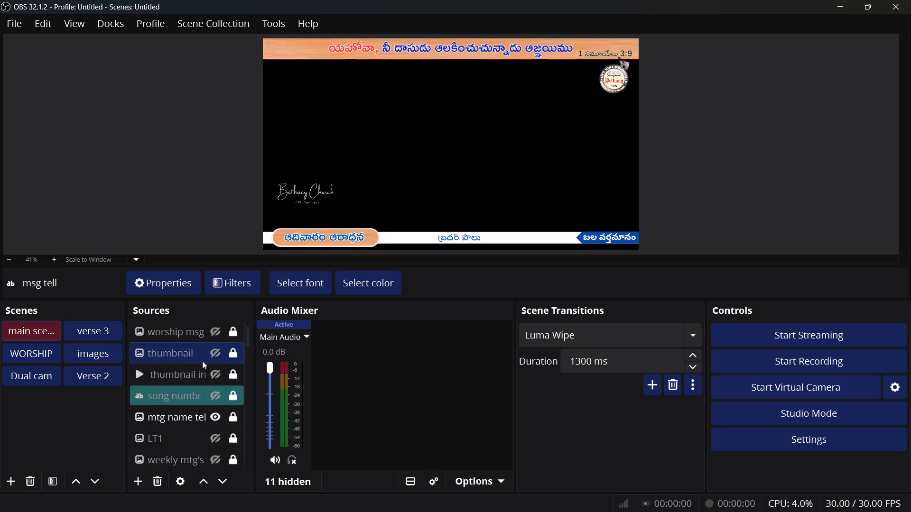
{"action": "left_click", "coordinate": [214, 414]}
{"action": "left_click", "coordinate": [214, 414]}
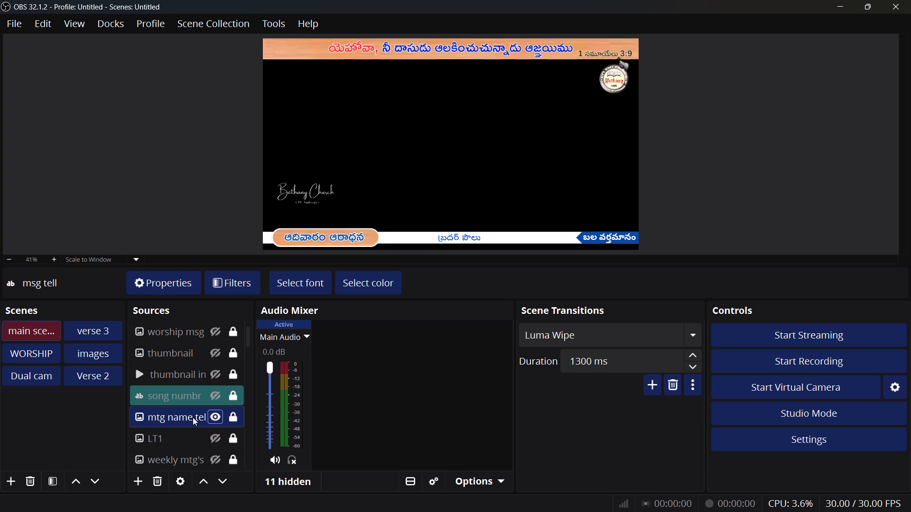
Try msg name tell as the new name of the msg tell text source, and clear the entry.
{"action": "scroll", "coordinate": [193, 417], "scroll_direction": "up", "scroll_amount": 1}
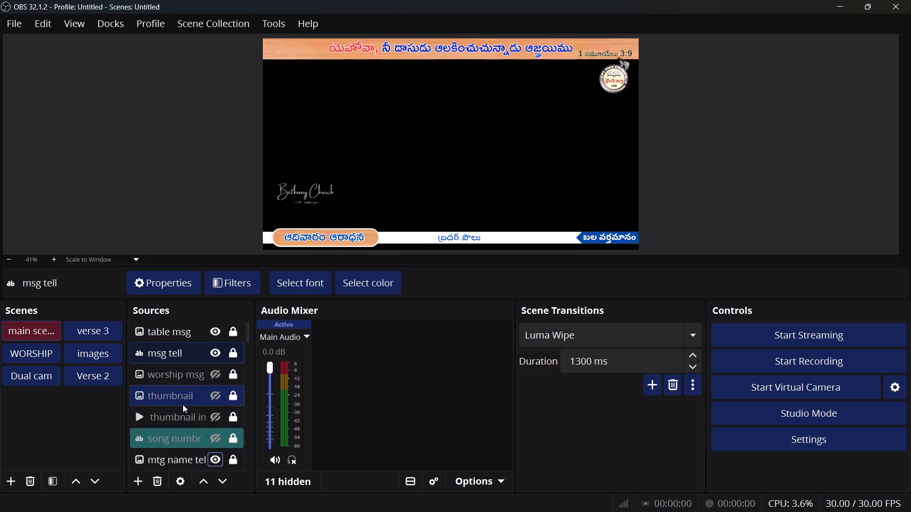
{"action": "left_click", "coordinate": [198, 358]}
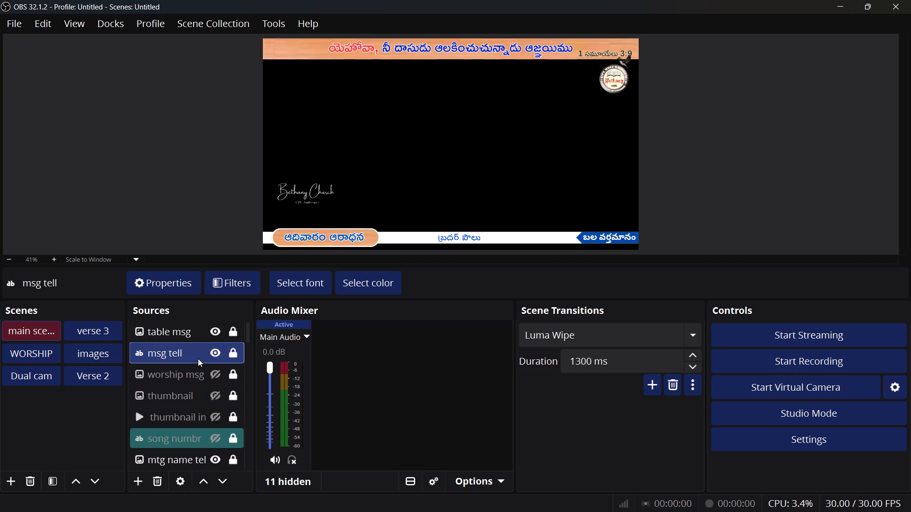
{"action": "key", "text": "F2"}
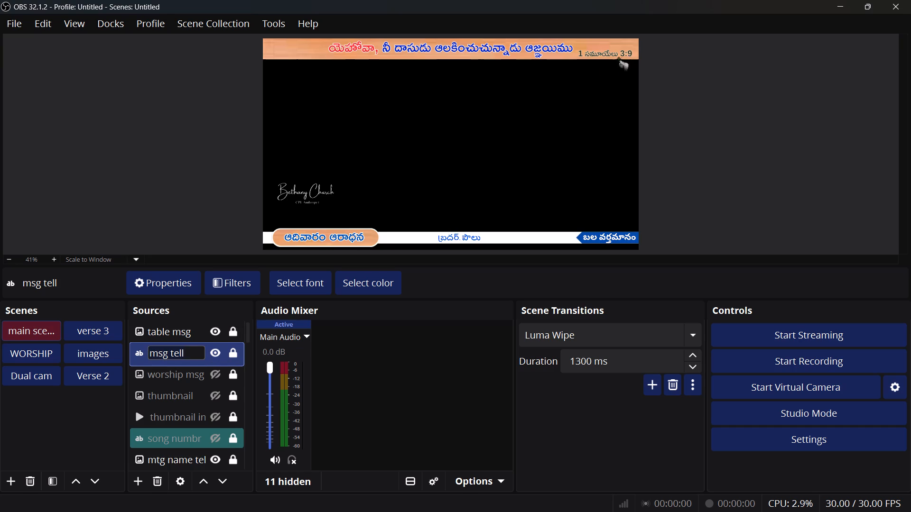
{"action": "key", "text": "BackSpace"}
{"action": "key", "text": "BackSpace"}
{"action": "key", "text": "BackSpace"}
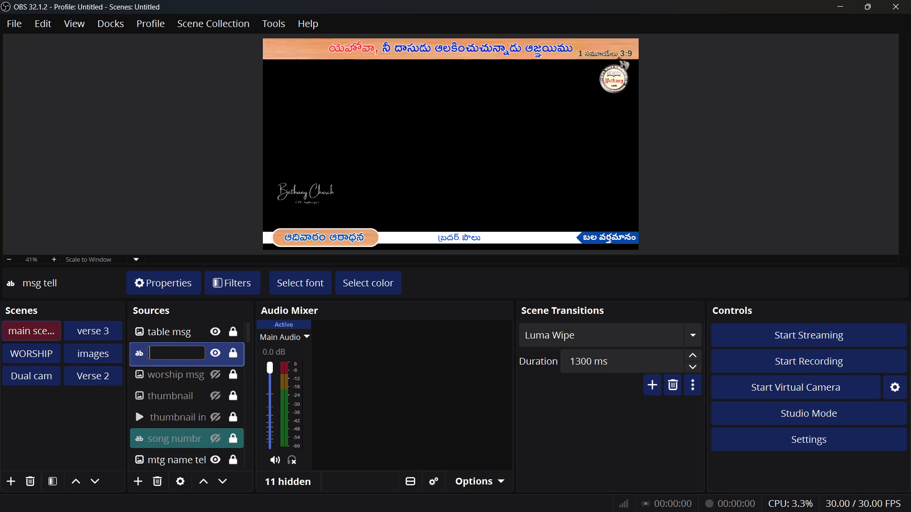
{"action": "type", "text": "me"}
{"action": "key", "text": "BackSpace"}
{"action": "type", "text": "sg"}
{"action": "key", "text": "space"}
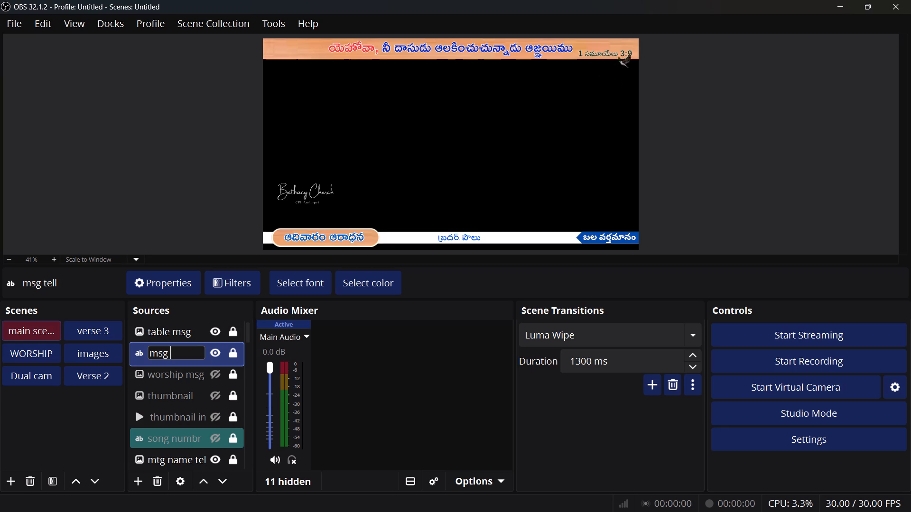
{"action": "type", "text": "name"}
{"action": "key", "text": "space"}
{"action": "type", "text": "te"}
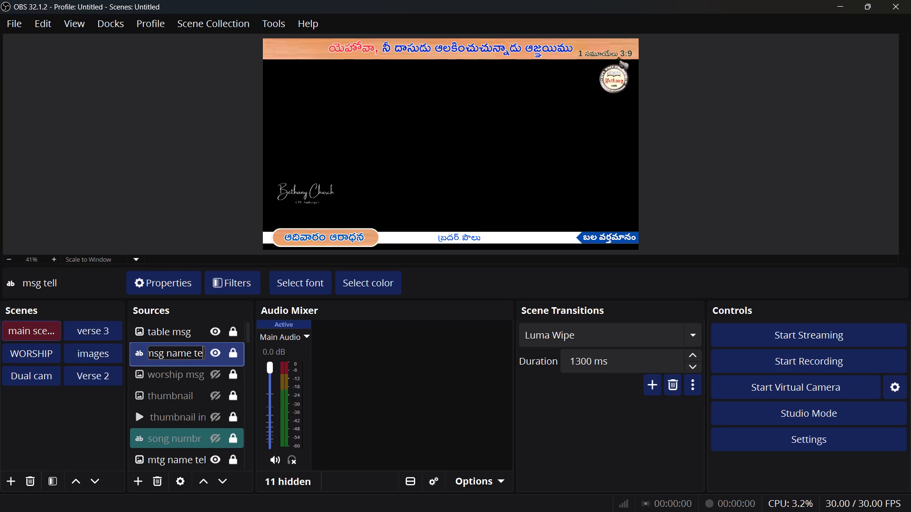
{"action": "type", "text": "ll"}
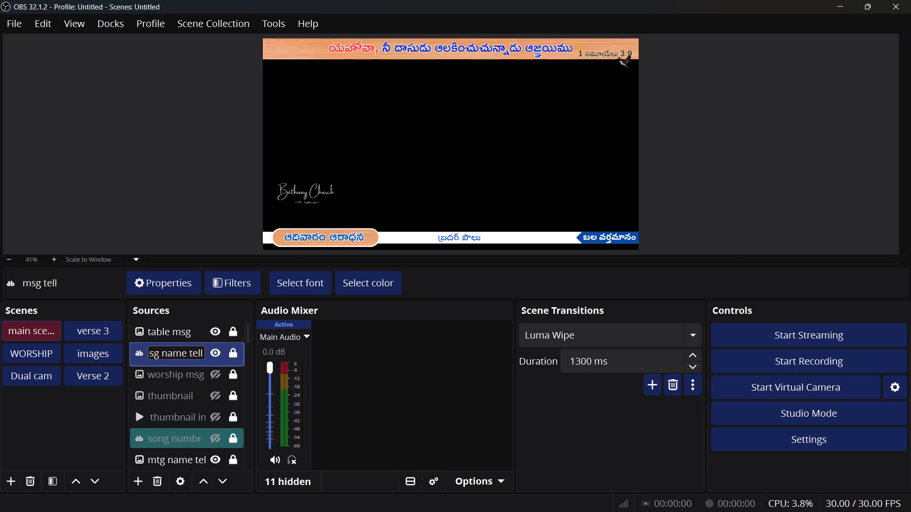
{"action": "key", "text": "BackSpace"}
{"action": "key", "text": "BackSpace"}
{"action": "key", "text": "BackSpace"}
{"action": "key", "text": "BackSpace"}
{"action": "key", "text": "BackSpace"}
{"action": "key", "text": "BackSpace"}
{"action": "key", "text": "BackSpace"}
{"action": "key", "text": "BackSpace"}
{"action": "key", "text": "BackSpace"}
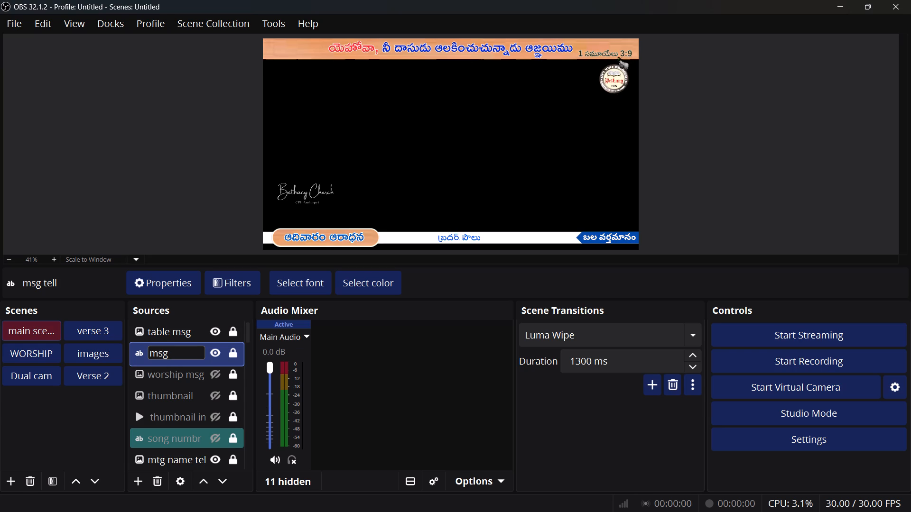
Rename the msg tell text source as messenger name.
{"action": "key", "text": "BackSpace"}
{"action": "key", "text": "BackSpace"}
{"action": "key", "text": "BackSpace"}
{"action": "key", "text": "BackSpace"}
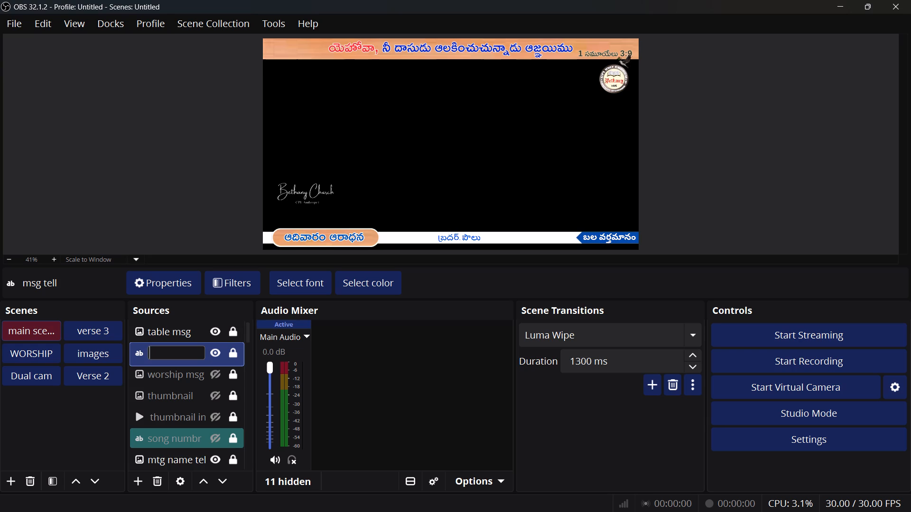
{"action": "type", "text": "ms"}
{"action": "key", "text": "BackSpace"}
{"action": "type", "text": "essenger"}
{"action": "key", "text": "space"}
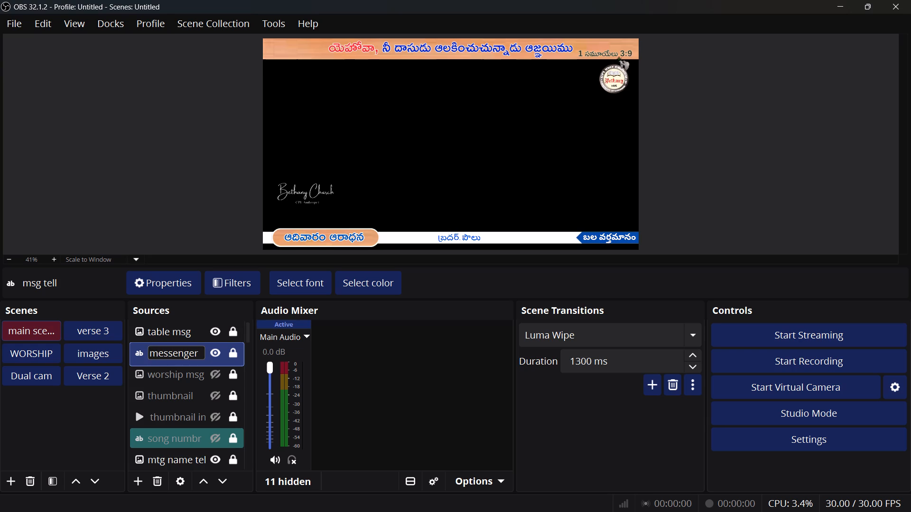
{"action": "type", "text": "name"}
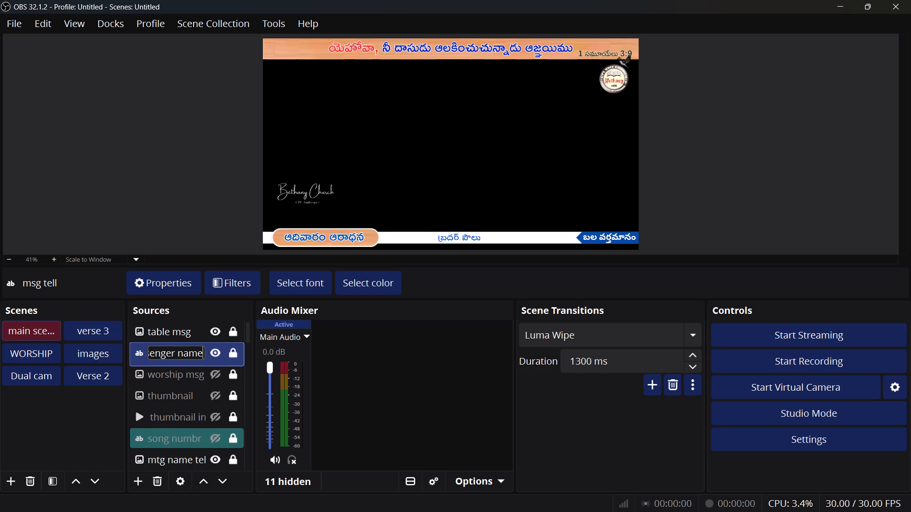
{"action": "left_click", "coordinate": [180, 216]}
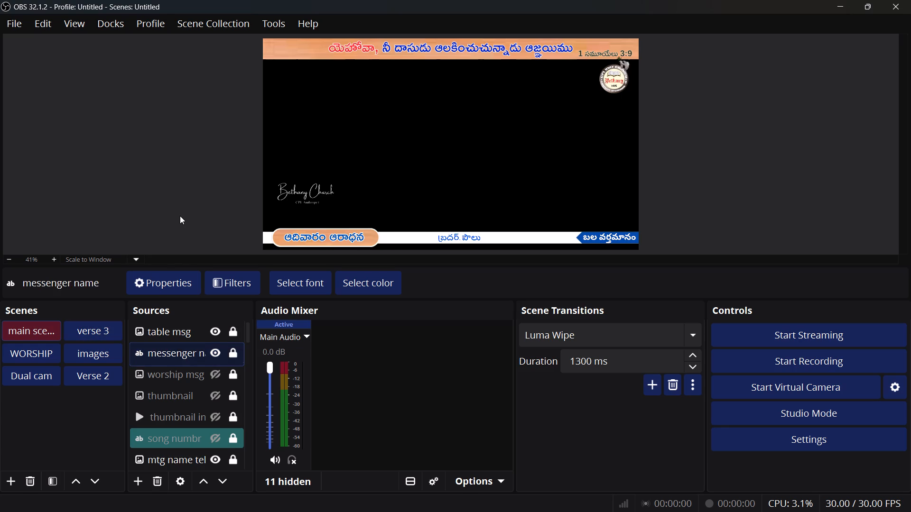
Find the red-highlighted ANNA MSG source in the main scene's source list and make it visible.
{"action": "scroll", "coordinate": [151, 387], "scroll_direction": "down", "scroll_amount": 1}
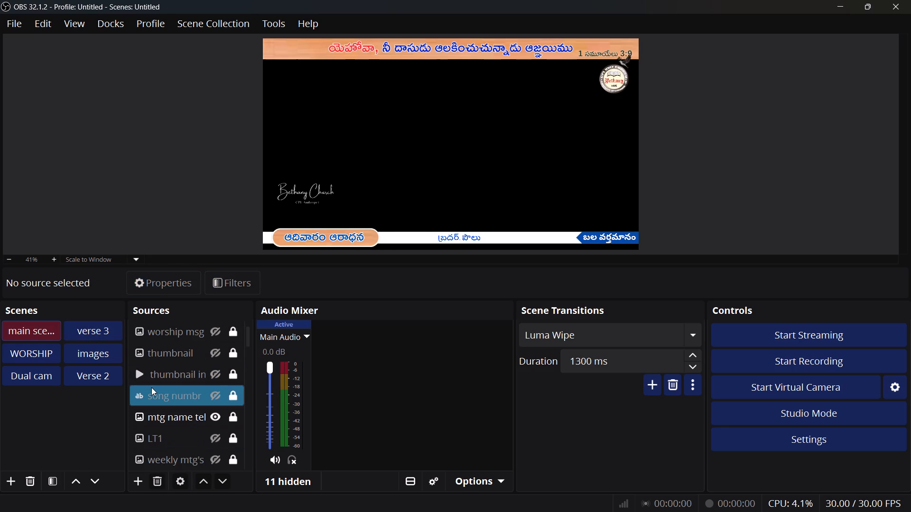
{"action": "scroll", "coordinate": [151, 387], "scroll_direction": "down", "scroll_amount": 3}
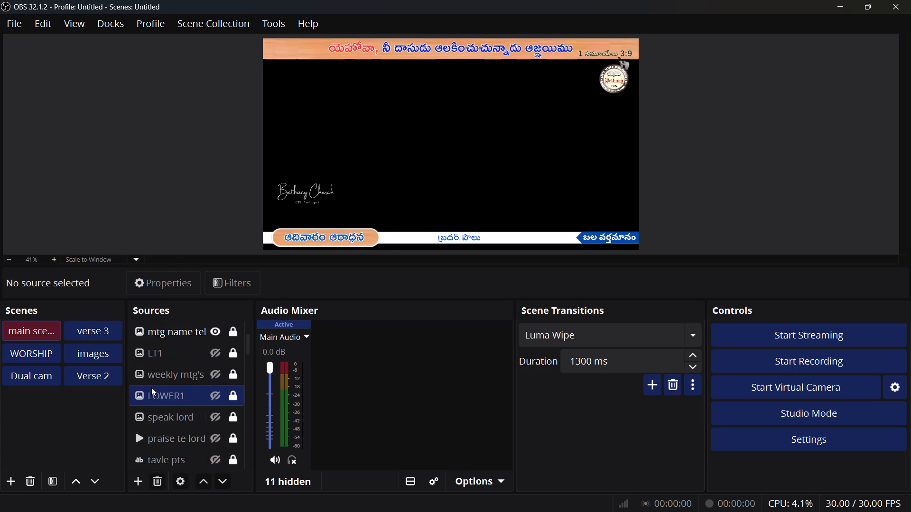
{"action": "scroll", "coordinate": [151, 387], "scroll_direction": "down", "scroll_amount": 1}
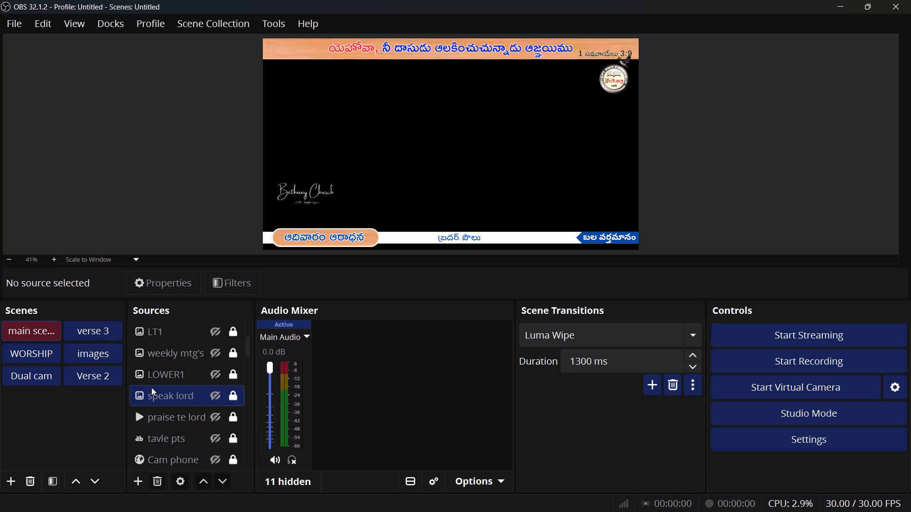
{"action": "scroll", "coordinate": [187, 391], "scroll_direction": "down", "scroll_amount": 1}
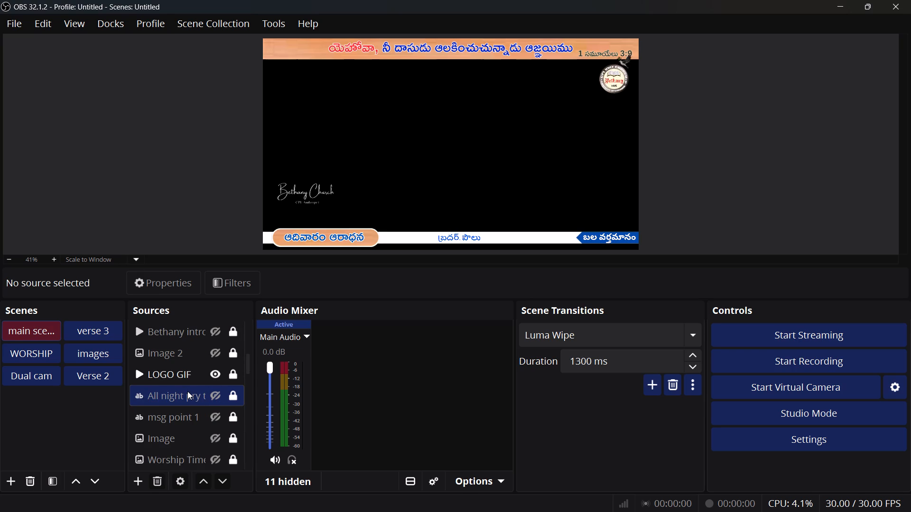
{"action": "scroll", "coordinate": [187, 391], "scroll_direction": "down", "scroll_amount": 1}
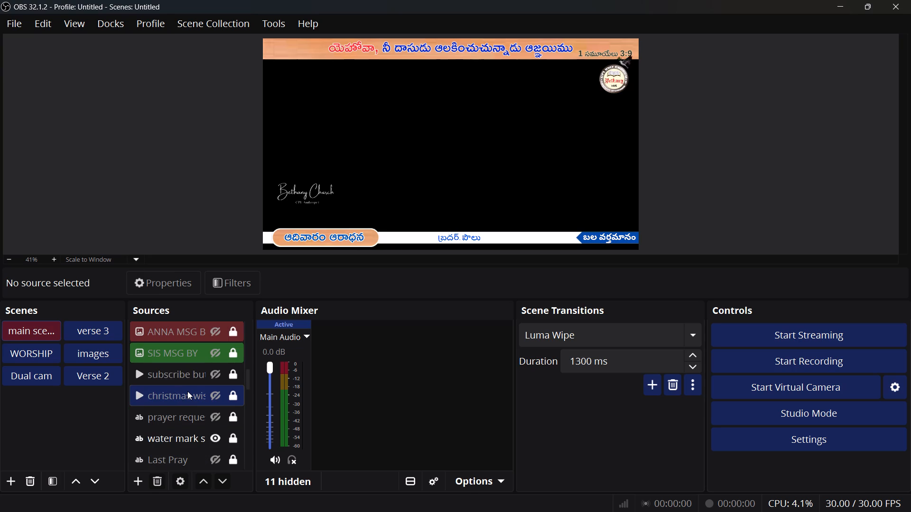
{"action": "scroll", "coordinate": [187, 391], "scroll_direction": "down", "scroll_amount": 1}
Briefly show and hide the ANNA MSG B source to check its caption in the preview.
{"action": "left_click", "coordinate": [217, 332]}
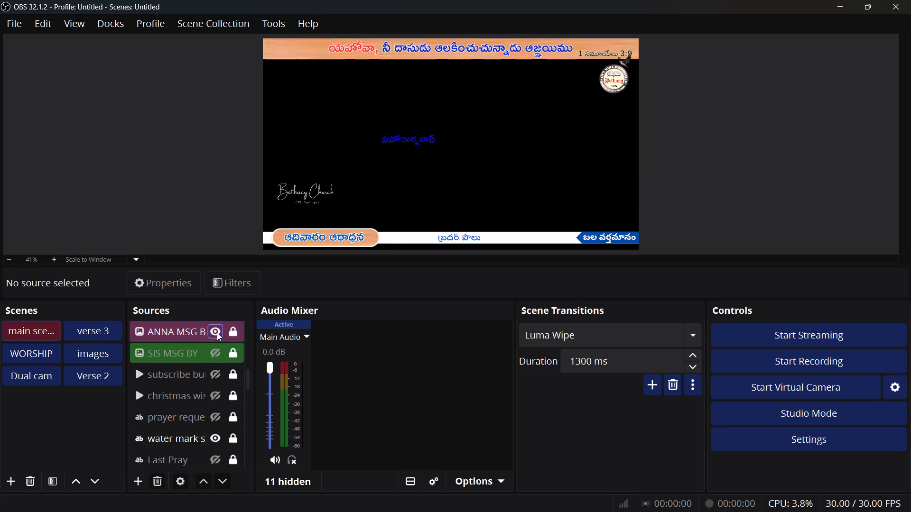
{"action": "left_click", "coordinate": [217, 332]}
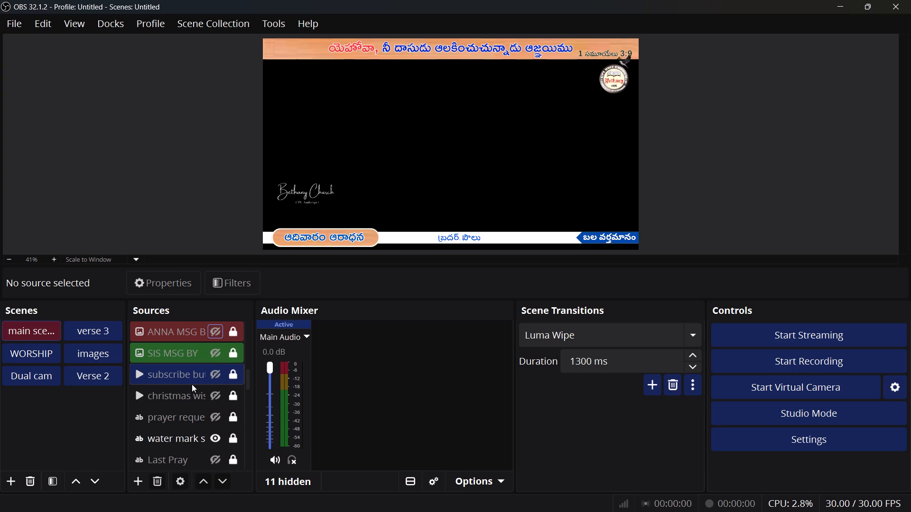
Look through the main scene's sources and briefly show and hide the ANNA MSG B source again.
{"action": "scroll", "coordinate": [192, 384], "scroll_direction": "up", "scroll_amount": 1}
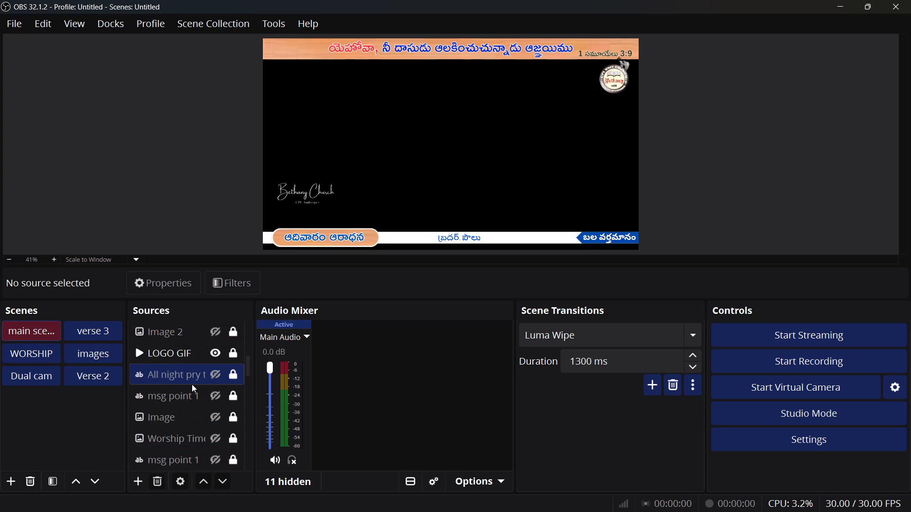
{"action": "scroll", "coordinate": [192, 384], "scroll_direction": "up", "scroll_amount": 2}
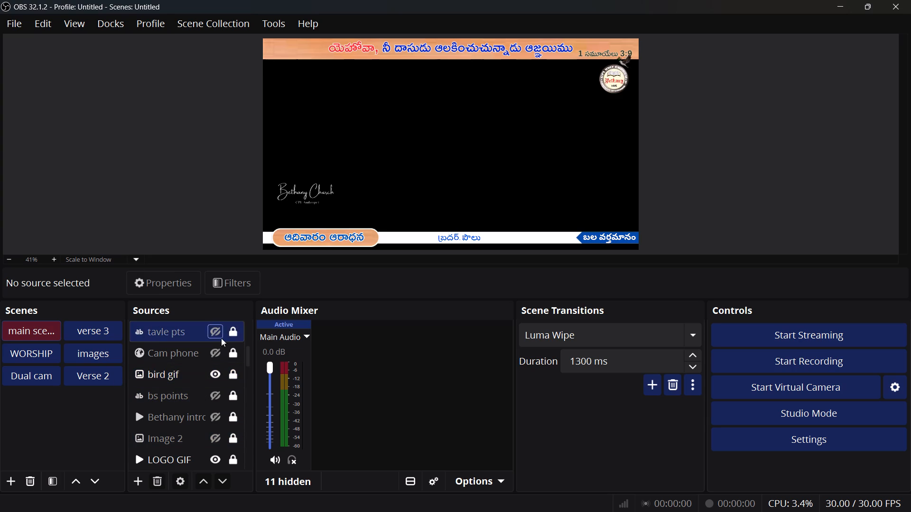
{"action": "scroll", "coordinate": [201, 393], "scroll_direction": "up", "scroll_amount": 2}
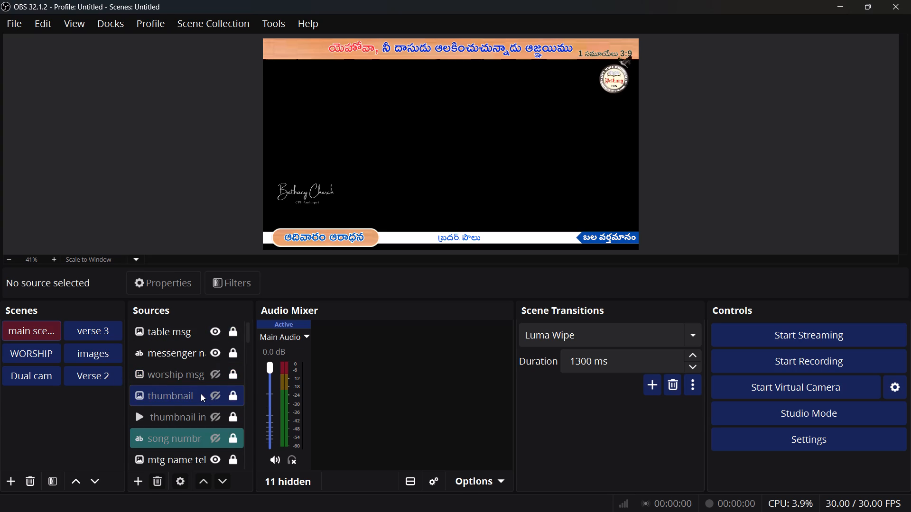
{"action": "scroll", "coordinate": [201, 393], "scroll_direction": "up", "scroll_amount": 3}
{"action": "scroll", "coordinate": [191, 423], "scroll_direction": "down", "scroll_amount": 1}
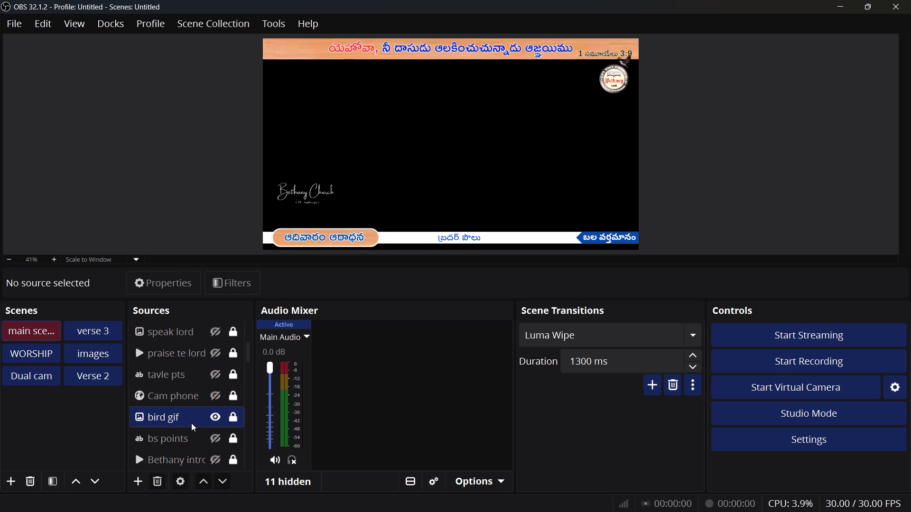
{"action": "scroll", "coordinate": [191, 423], "scroll_direction": "down", "scroll_amount": 2}
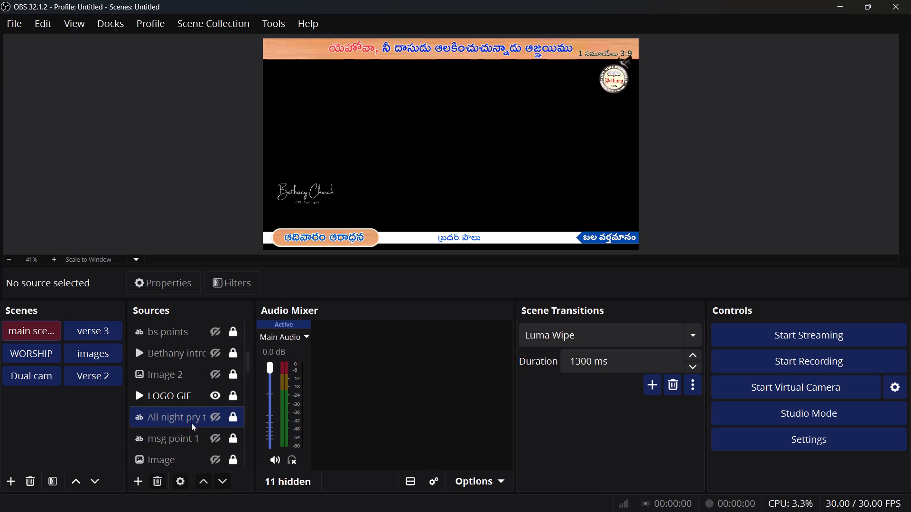
{"action": "scroll", "coordinate": [191, 423], "scroll_direction": "down", "scroll_amount": 1}
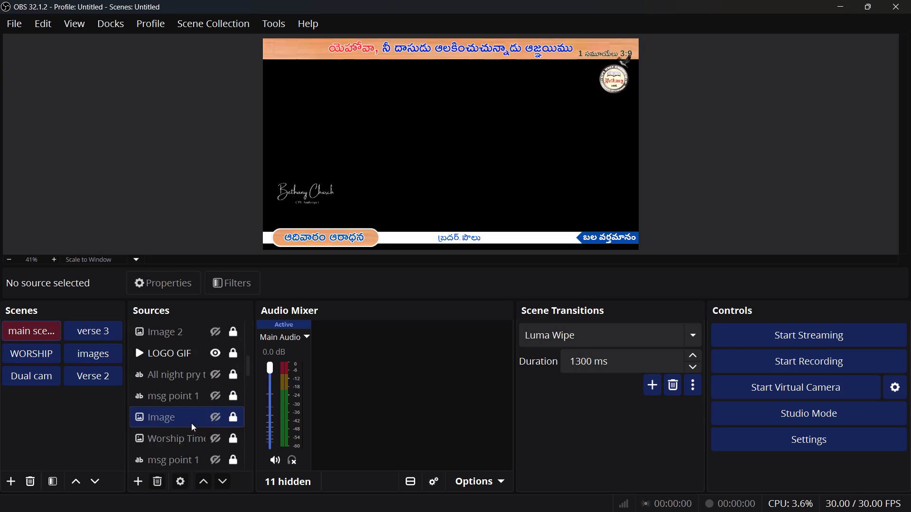
{"action": "scroll", "coordinate": [191, 423], "scroll_direction": "down", "scroll_amount": 1}
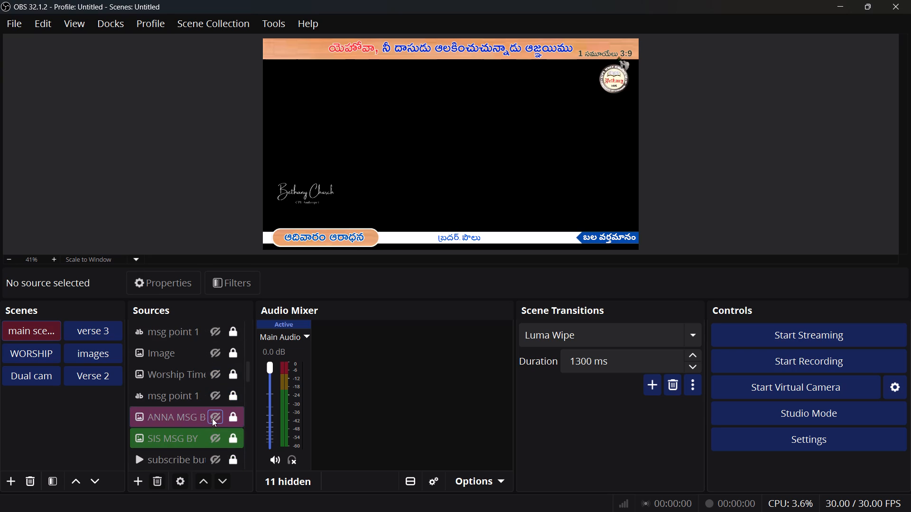
{"action": "left_click", "coordinate": [212, 418]}
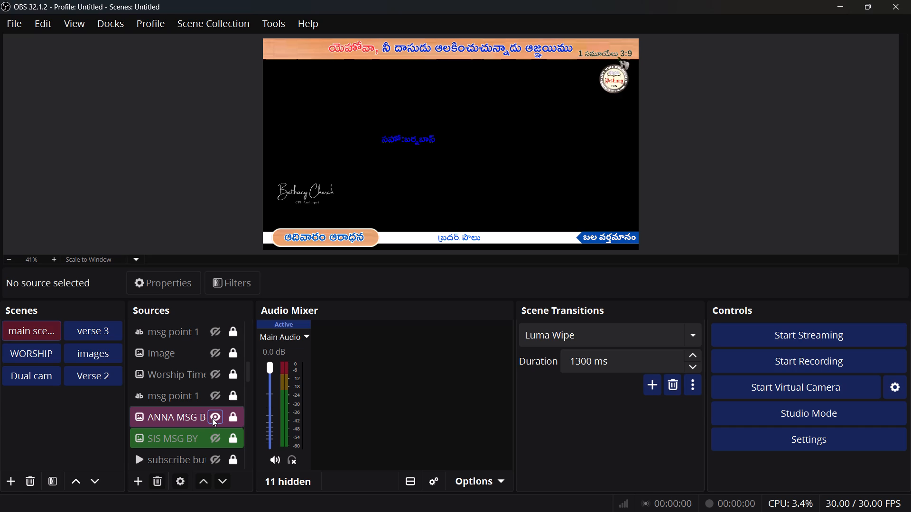
{"action": "left_click", "coordinate": [214, 418]}
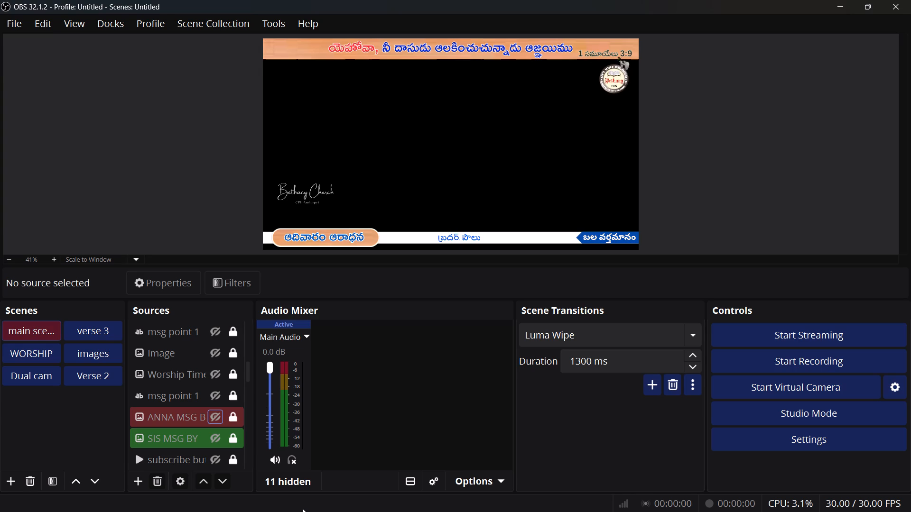
Look through the main scene's source list to review the caption and lower-third sources.
{"action": "scroll", "coordinate": [196, 441], "scroll_direction": "down", "scroll_amount": 1}
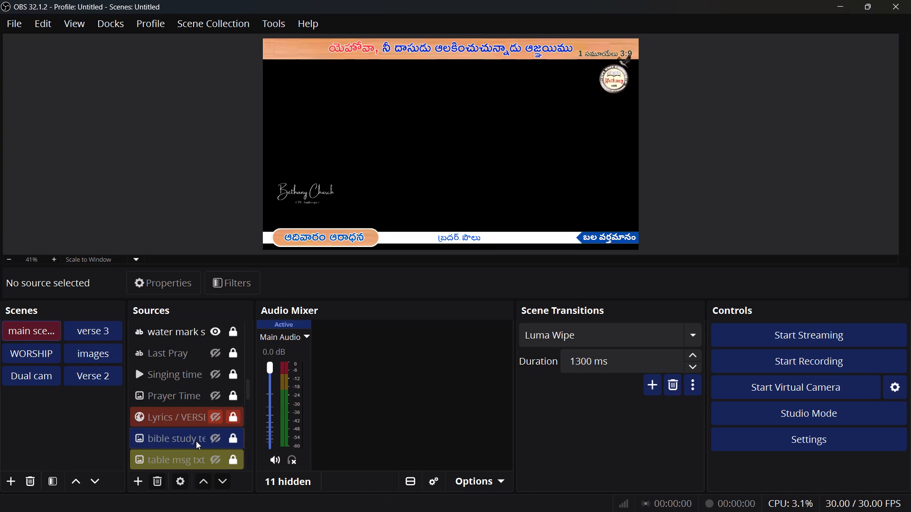
{"action": "scroll", "coordinate": [196, 441], "scroll_direction": "down", "scroll_amount": 1}
{"action": "scroll", "coordinate": [196, 441], "scroll_direction": "up", "scroll_amount": 4}
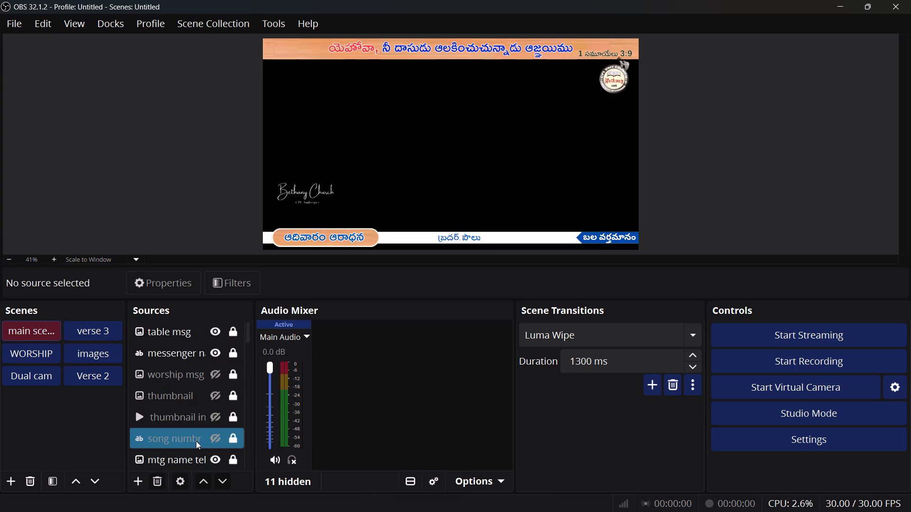
{"action": "scroll", "coordinate": [196, 441], "scroll_direction": "up", "scroll_amount": 1}
{"action": "scroll", "coordinate": [196, 441], "scroll_direction": "down", "scroll_amount": 13}
{"action": "scroll", "coordinate": [196, 441], "scroll_direction": "up", "scroll_amount": 10}
{"action": "scroll", "coordinate": [196, 441], "scroll_direction": "up", "scroll_amount": 14}
{"action": "scroll", "coordinate": [196, 441], "scroll_direction": "up", "scroll_amount": 7}
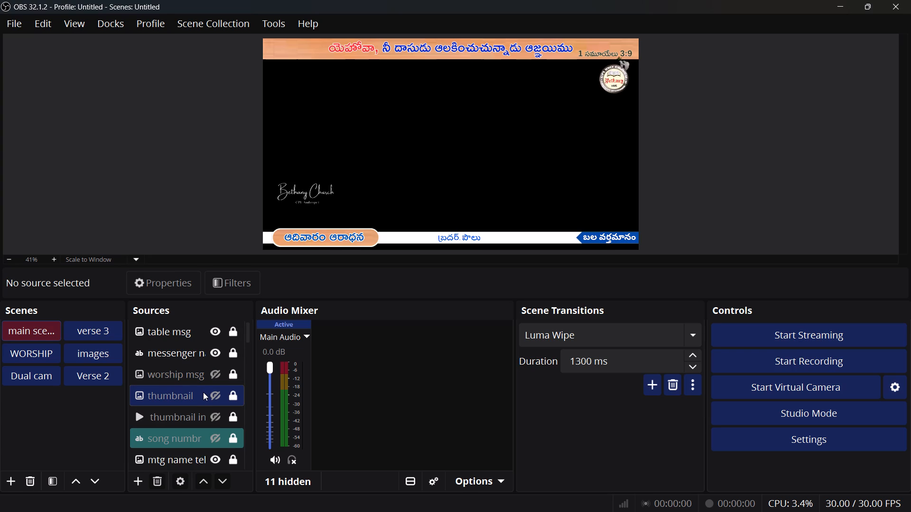
{"action": "scroll", "coordinate": [200, 391], "scroll_direction": "down", "scroll_amount": 1}
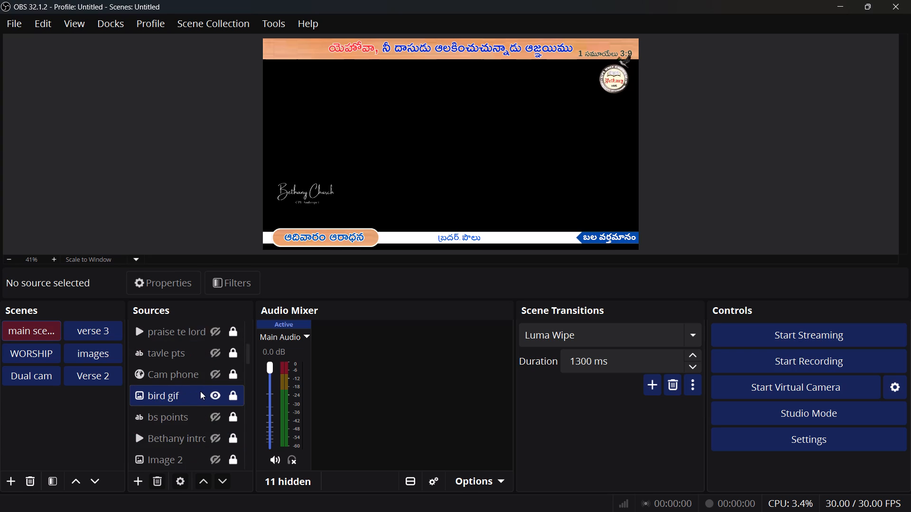
{"action": "scroll", "coordinate": [200, 391], "scroll_direction": "down", "scroll_amount": 1}
Rename the mtg name tel image source in the main scene as mtg name telugu.
{"action": "scroll", "coordinate": [190, 392], "scroll_direction": "up", "scroll_amount": 2}
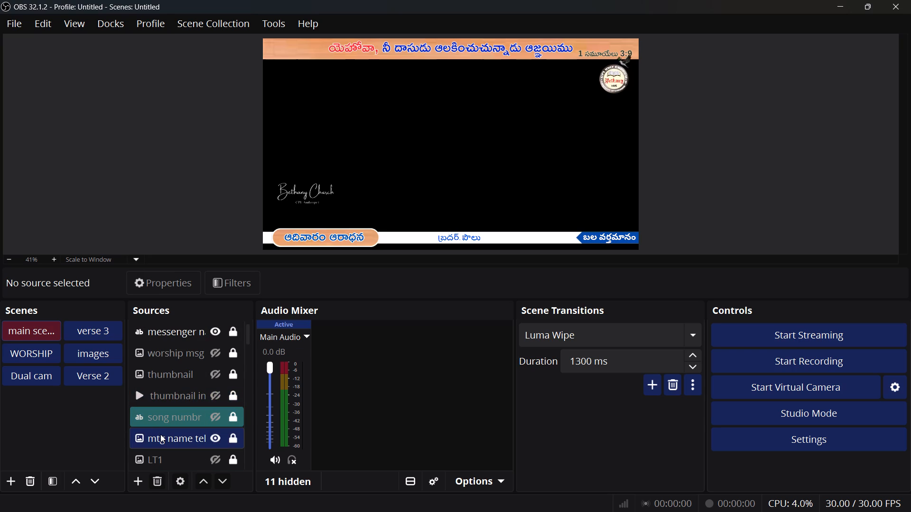
{"action": "left_click", "coordinate": [195, 439]}
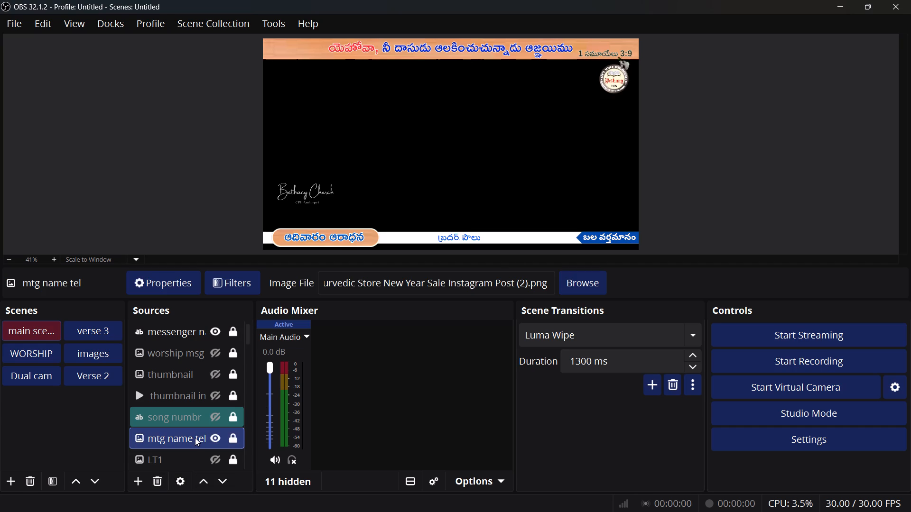
{"action": "key", "text": "F2"}
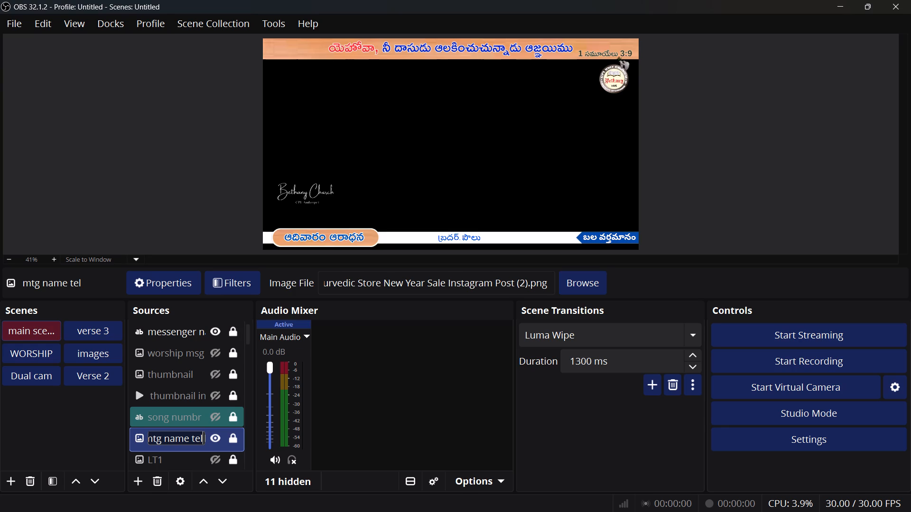
{"action": "key", "text": "Right"}
{"action": "key", "text": "Right"}
{"action": "key", "text": "Right"}
{"action": "key", "text": "BackSpace"}
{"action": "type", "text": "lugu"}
{"action": "left_click", "coordinate": [86, 406]}
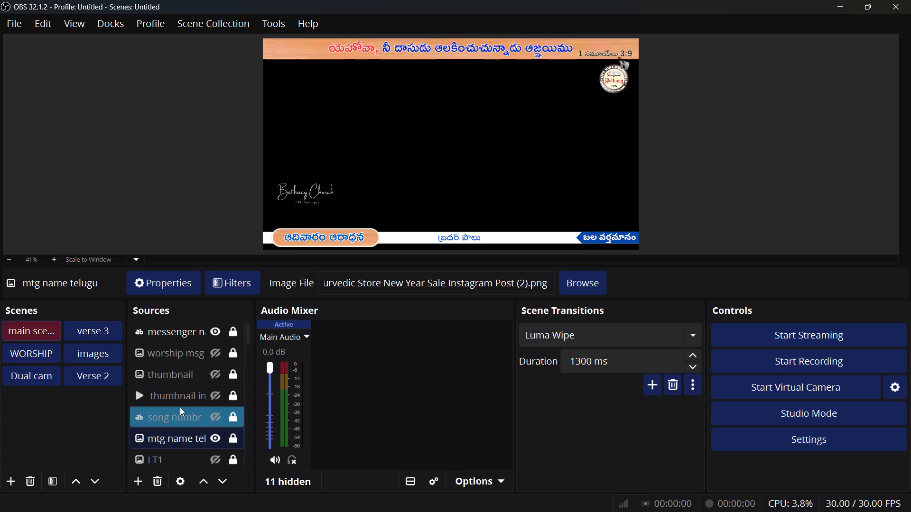
Find the LT1 image source and briefly toggle its visibility to check what it displays.
{"action": "scroll", "coordinate": [180, 407], "scroll_direction": "up", "scroll_amount": 6}
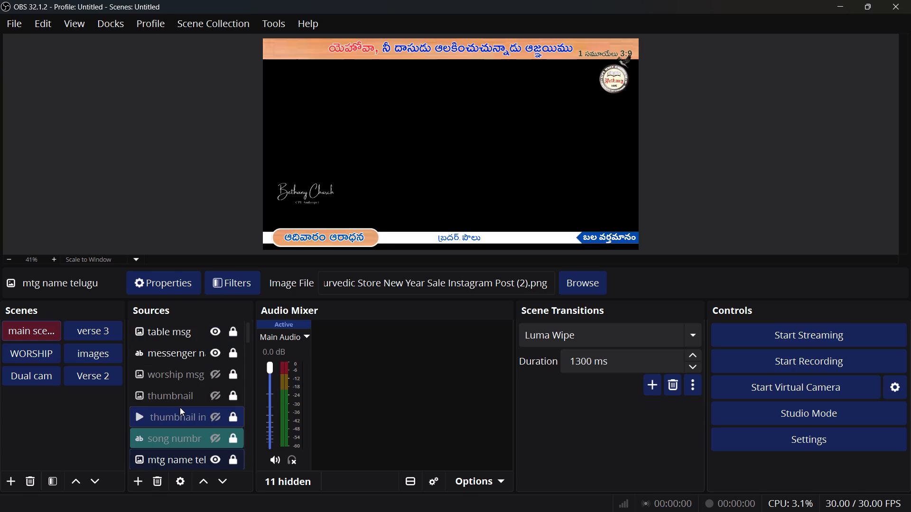
{"action": "scroll", "coordinate": [180, 407], "scroll_direction": "down", "scroll_amount": 1}
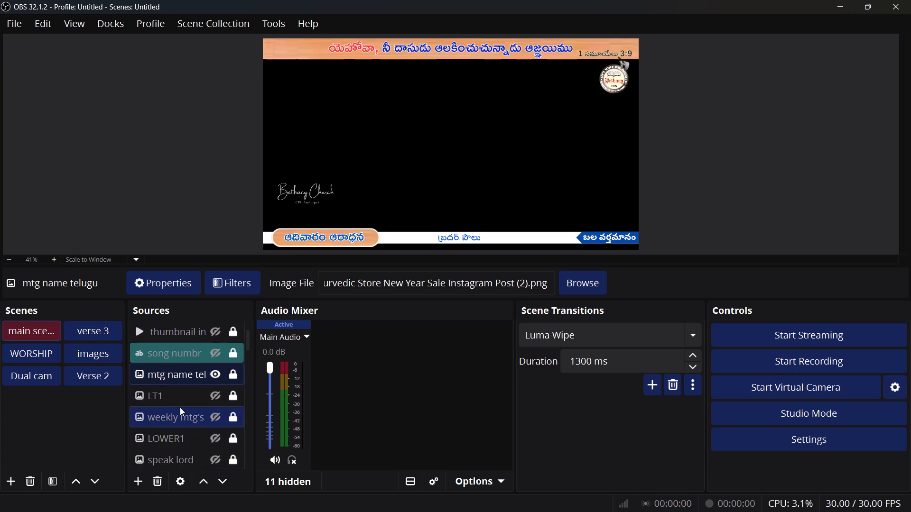
{"action": "scroll", "coordinate": [180, 407], "scroll_direction": "down", "scroll_amount": 2}
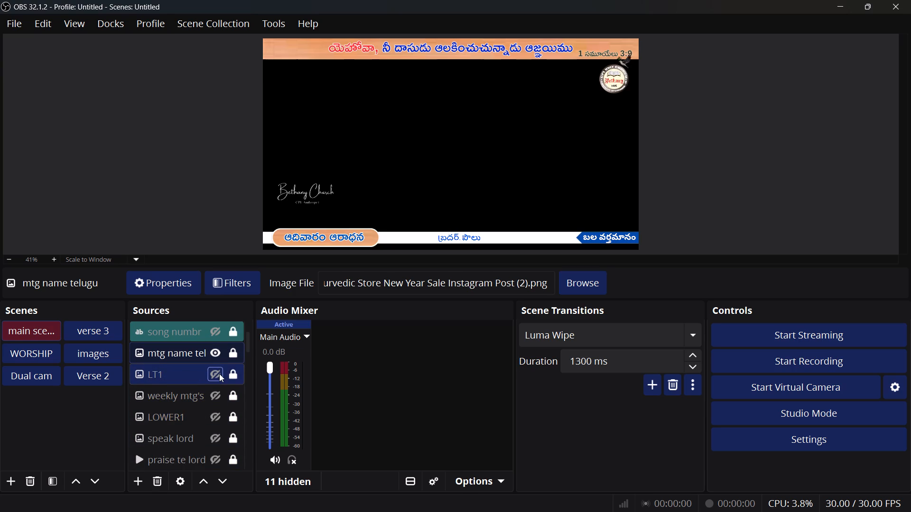
{"action": "left_click", "coordinate": [219, 374]}
{"action": "left_click", "coordinate": [219, 374]}
Remove the main scene from the scene list.
{"action": "left_click", "coordinate": [175, 375]}
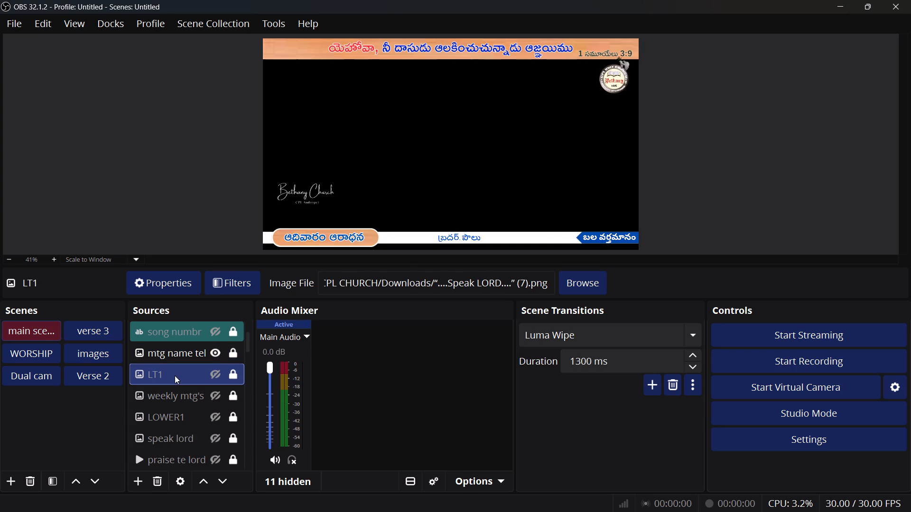
{"action": "left_click", "coordinate": [26, 485]}
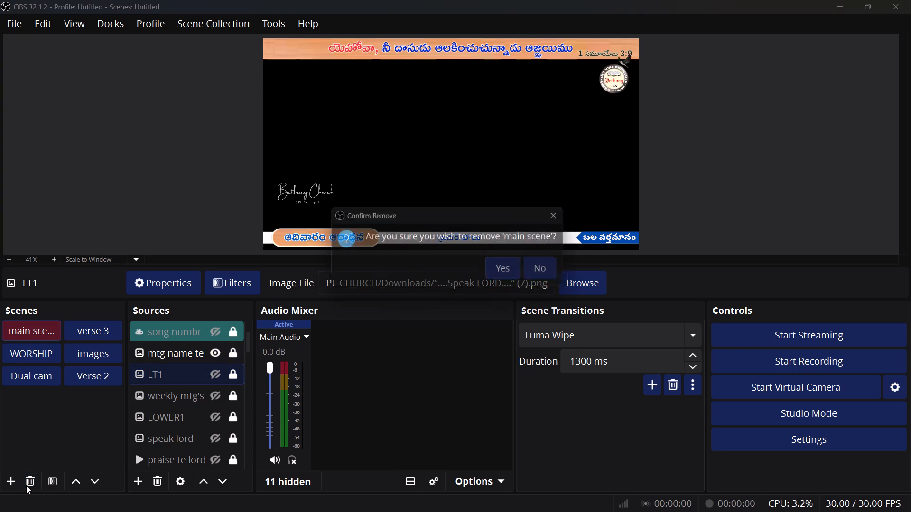
{"action": "left_click", "coordinate": [516, 265]}
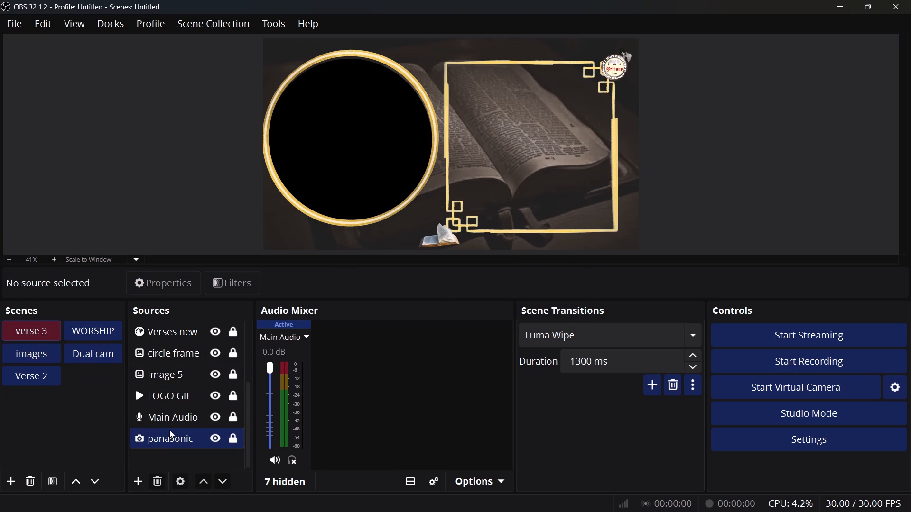
Undo the removal of the main scene.
{"action": "key", "text": "ctrl+z"}
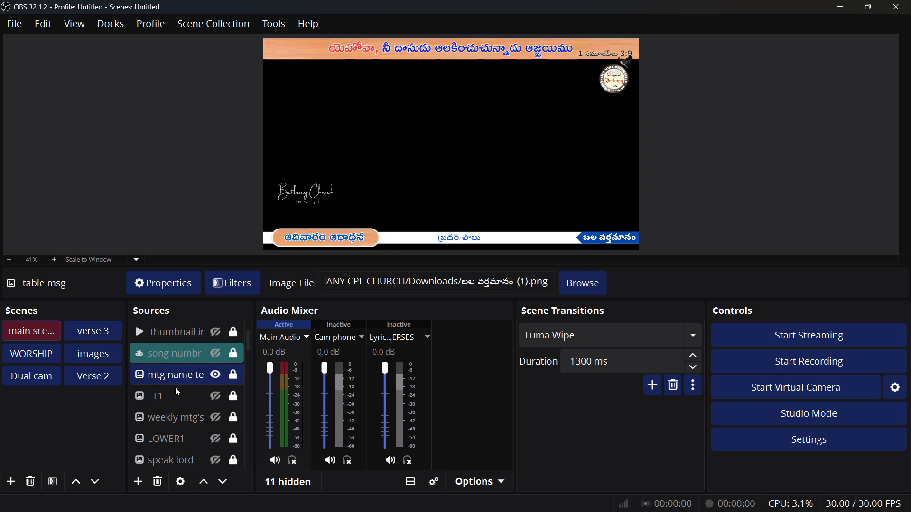
Remove the LT1 image source from the main scene.
{"action": "left_click", "coordinate": [198, 394]}
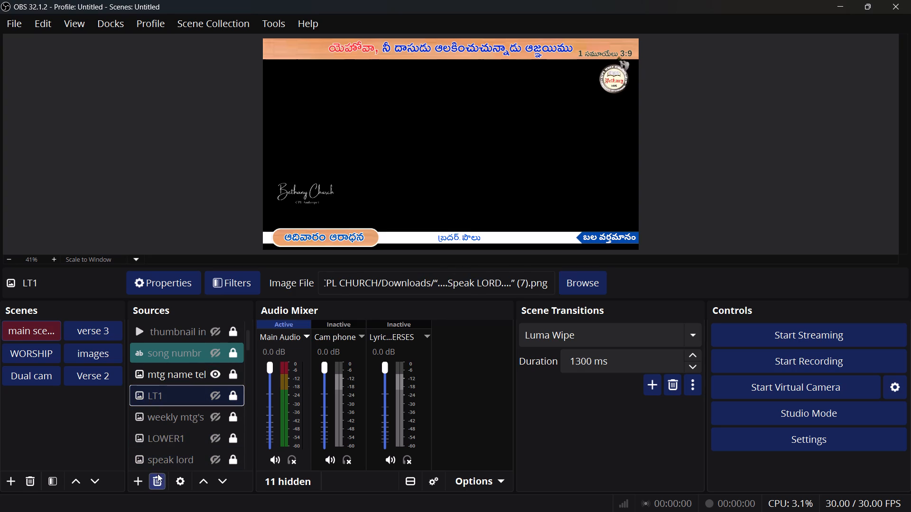
{"action": "left_click", "coordinate": [154, 481]}
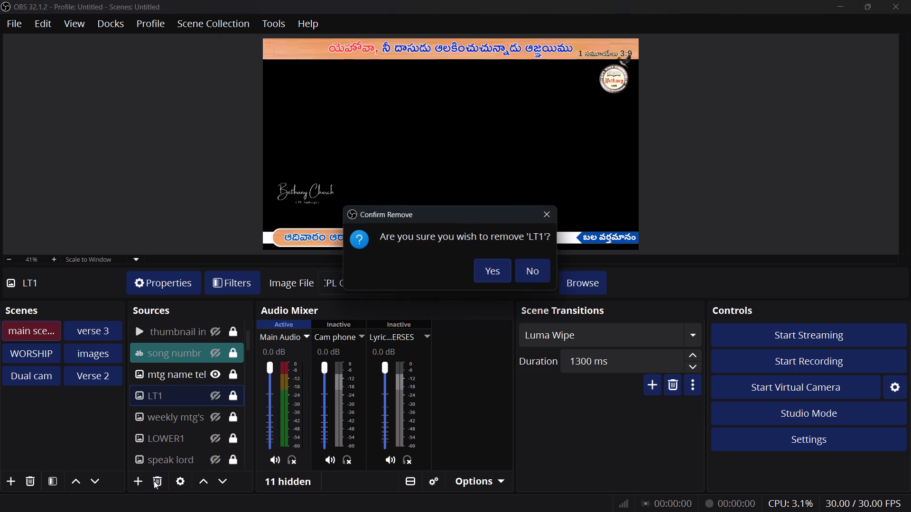
{"action": "left_click", "coordinate": [495, 276]}
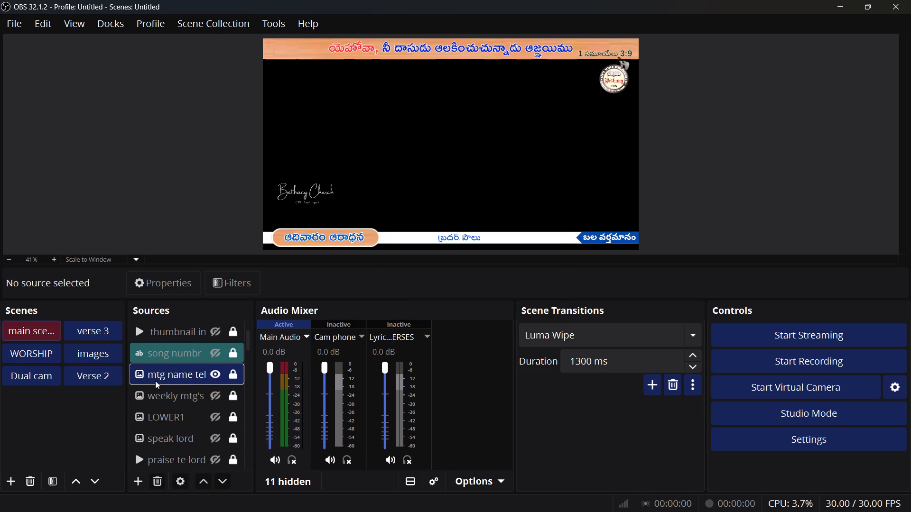
Hide the Telugu meeting name, messenger name and table msg caption sources in the main scene.
{"action": "left_click", "coordinate": [216, 371]}
{"action": "left_click", "coordinate": [216, 371]}
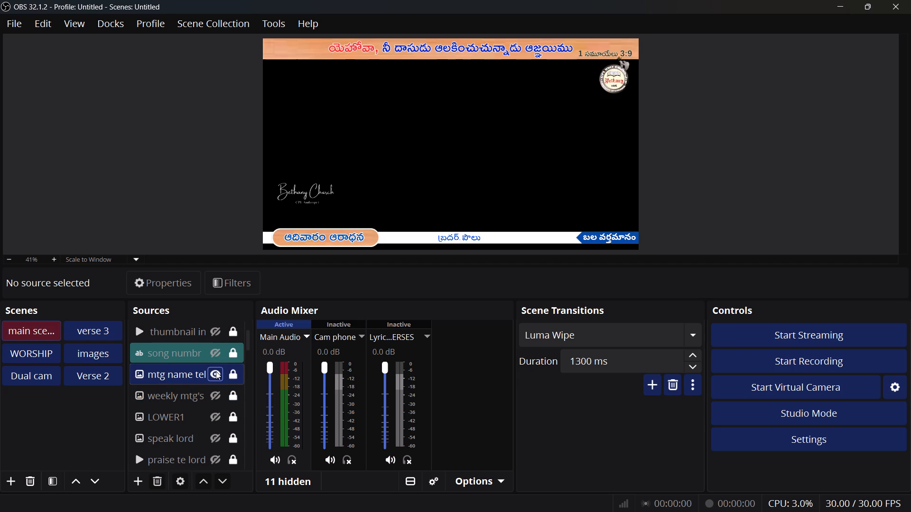
{"action": "left_click", "coordinate": [216, 371]}
{"action": "scroll", "coordinate": [216, 371], "scroll_direction": "up", "scroll_amount": 3}
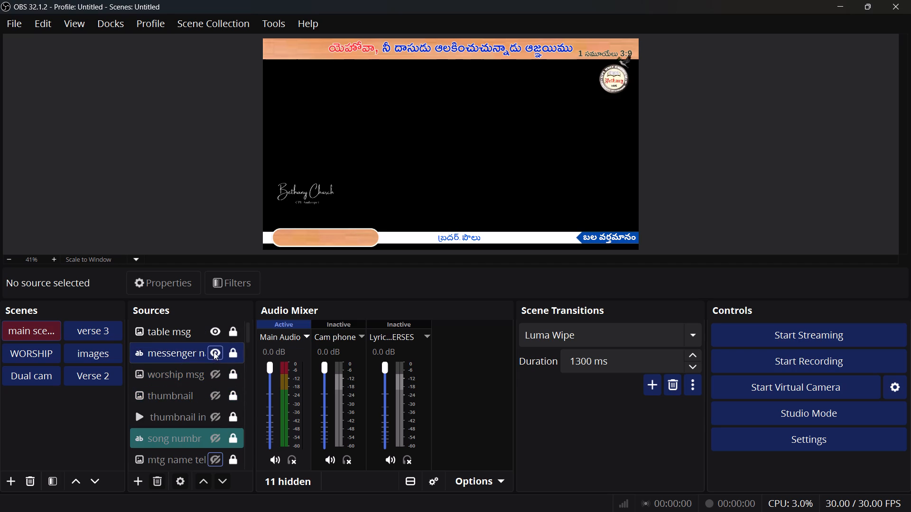
{"action": "left_click", "coordinate": [214, 353]}
{"action": "left_click", "coordinate": [216, 331]}
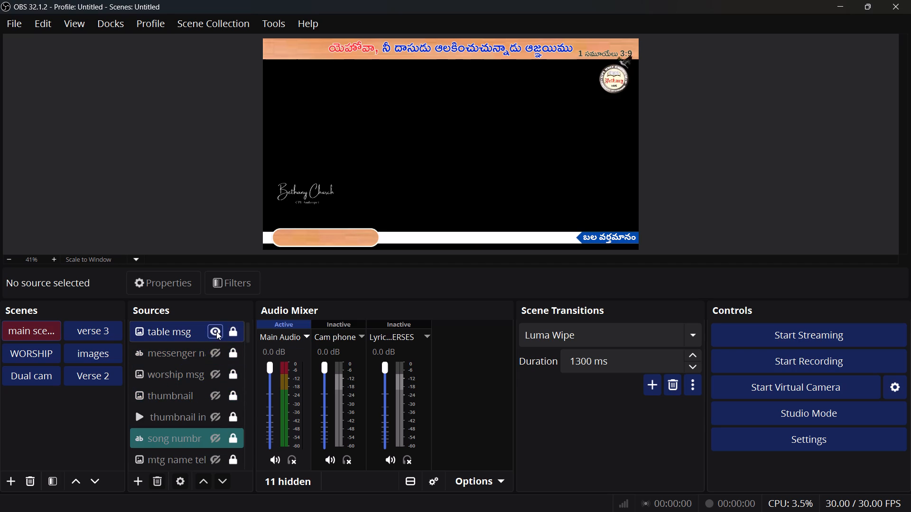
Find the Main LT image source in the main scene and hide it.
{"action": "scroll", "coordinate": [216, 331], "scroll_direction": "down", "scroll_amount": 2}
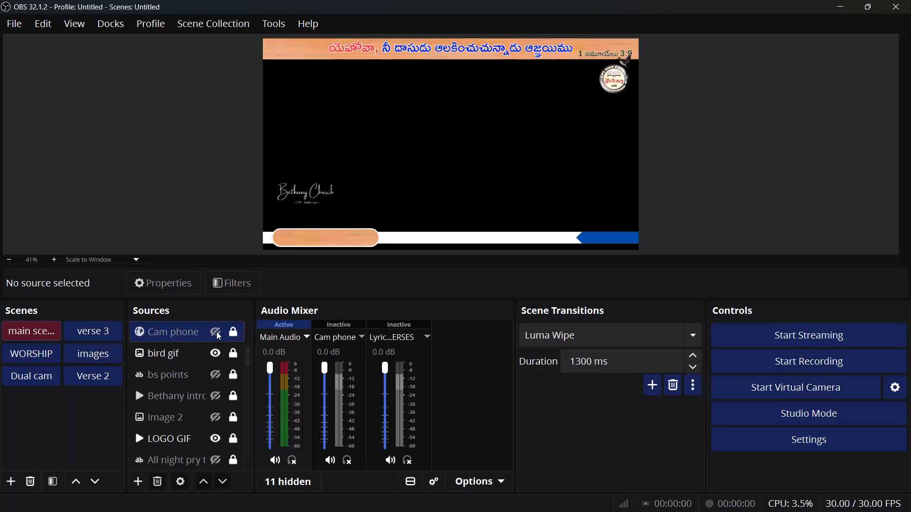
{"action": "scroll", "coordinate": [216, 331], "scroll_direction": "down", "scroll_amount": 3}
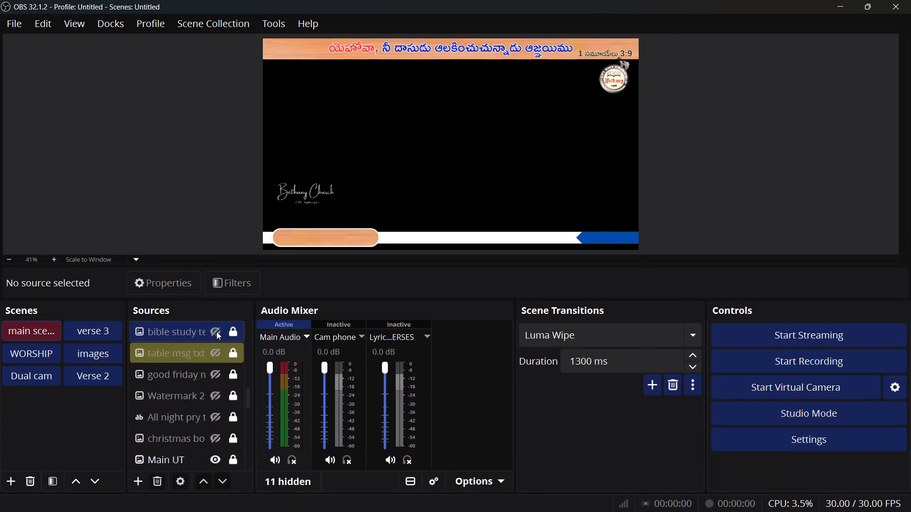
{"action": "scroll", "coordinate": [216, 331], "scroll_direction": "down", "scroll_amount": 1}
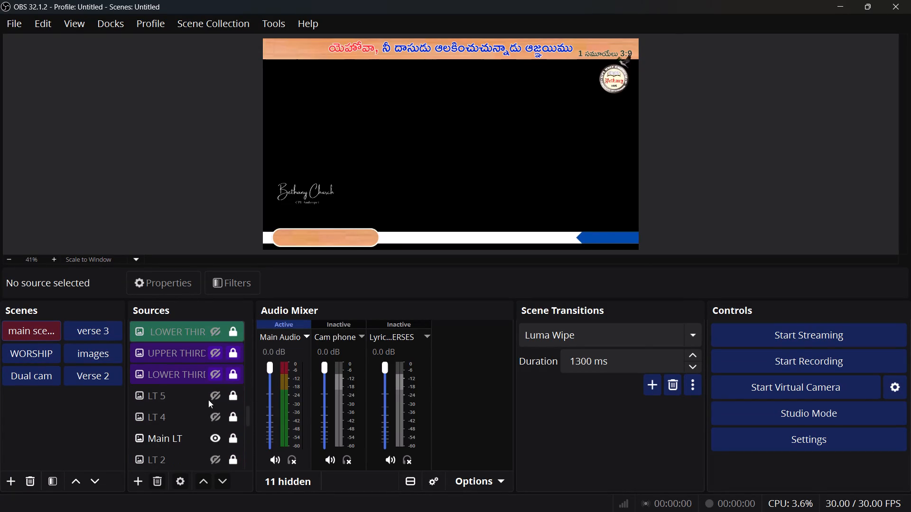
{"action": "left_click", "coordinate": [214, 440]}
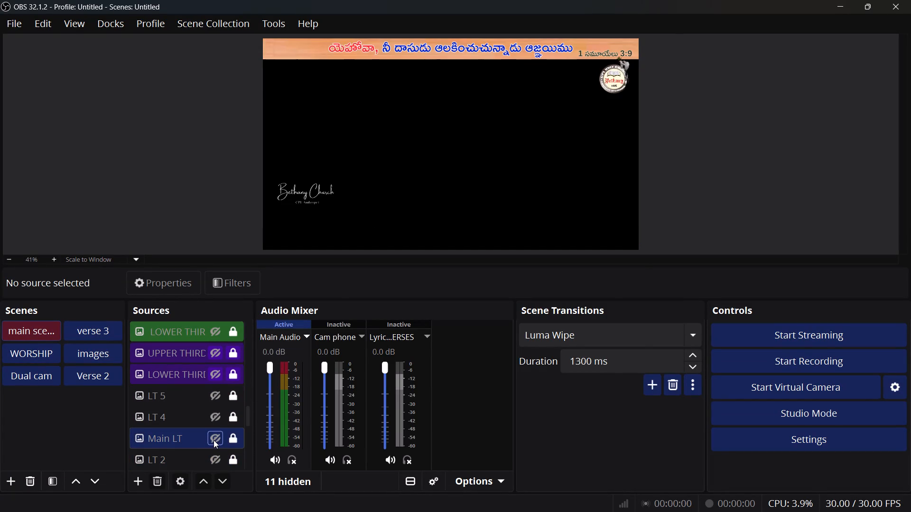
Move Main LT up the source order to sit directly above LT 5, below the purple LOWER THIRD source.
{"action": "left_click_drag", "start_coordinate": [189, 441], "coordinate": [191, 369]}
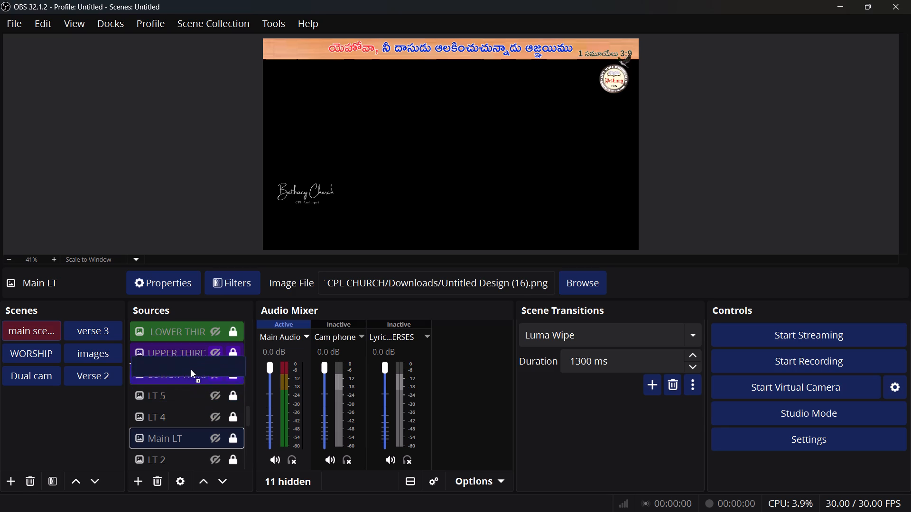
{"action": "left_click_drag", "start_coordinate": [191, 369], "coordinate": [193, 220]}
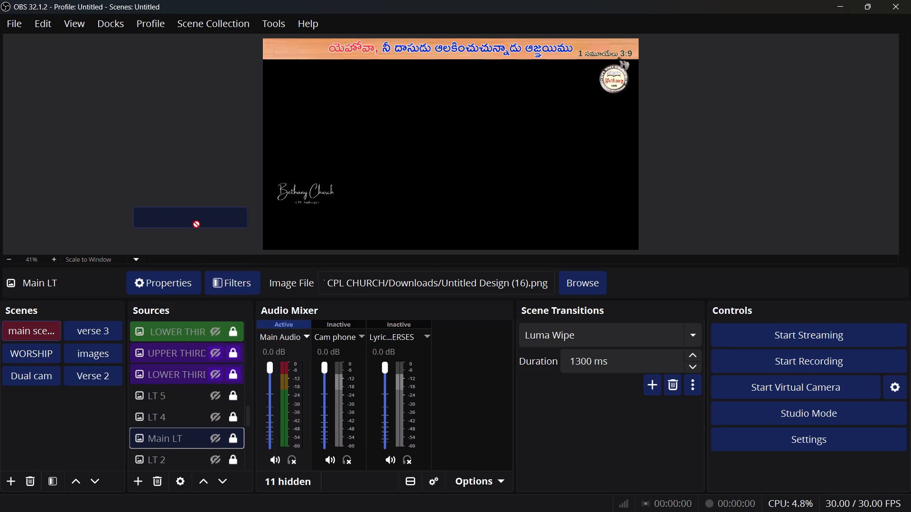
{"action": "left_click_drag", "start_coordinate": [193, 220], "coordinate": [190, 352]}
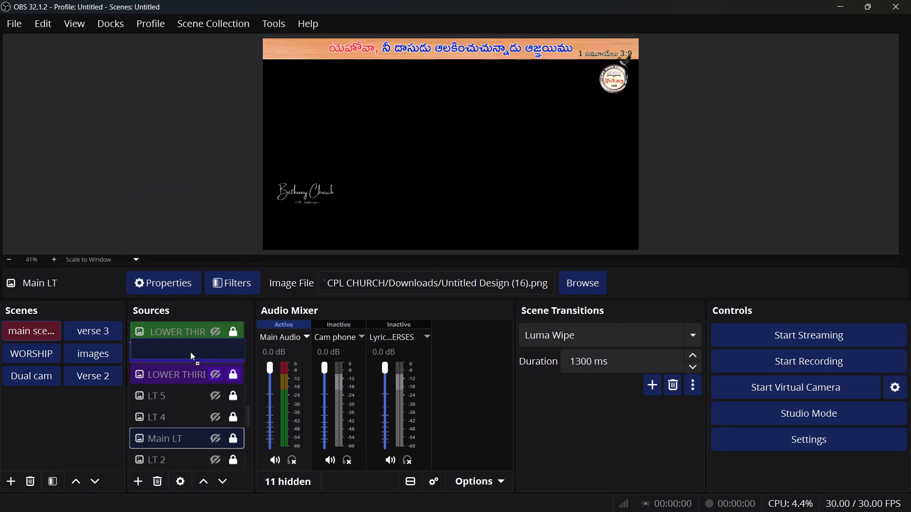
{"action": "left_click_drag", "start_coordinate": [190, 352], "coordinate": [190, 336]}
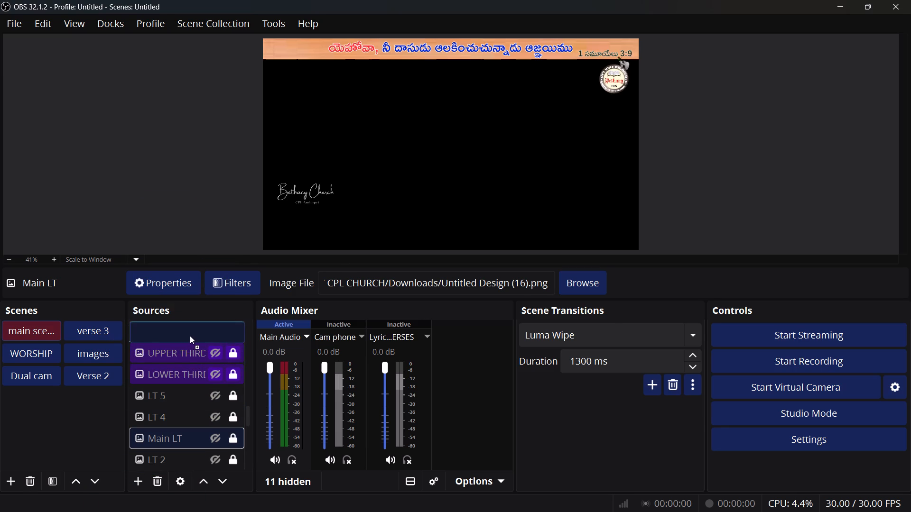
{"action": "left_click_drag", "start_coordinate": [190, 336], "coordinate": [189, 334]}
{"action": "scroll", "coordinate": [191, 346], "scroll_direction": "up", "scroll_amount": 1}
{"action": "scroll", "coordinate": [204, 453], "scroll_direction": "down", "scroll_amount": 1}
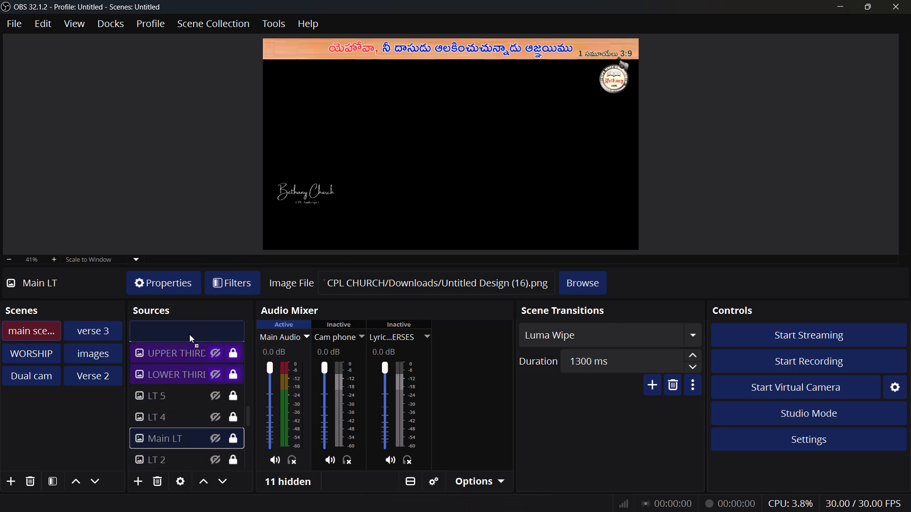
{"action": "left_click_drag", "start_coordinate": [189, 334], "coordinate": [193, 380]}
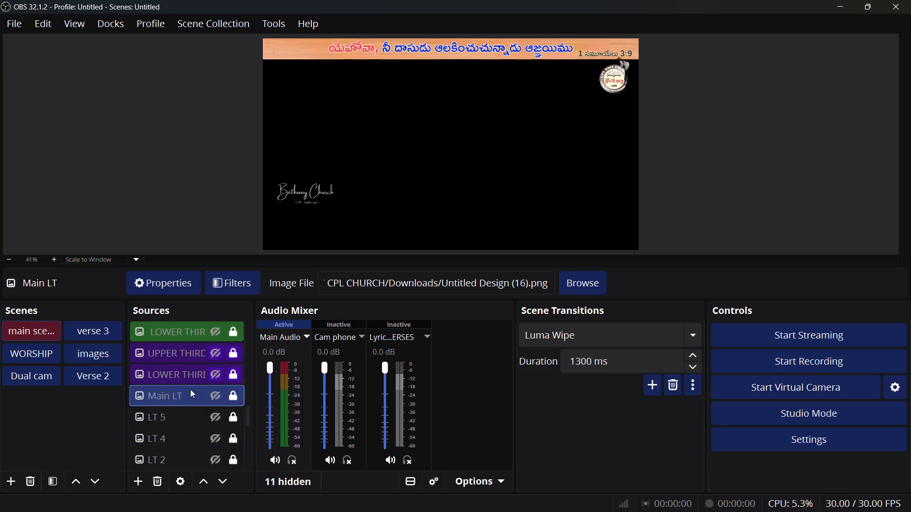
{"action": "left_click", "coordinate": [195, 393]}
Move Main LT further up the source order, between bible png and the green UPPER THIRD source.
{"action": "scroll", "coordinate": [195, 393], "scroll_direction": "up", "scroll_amount": 1}
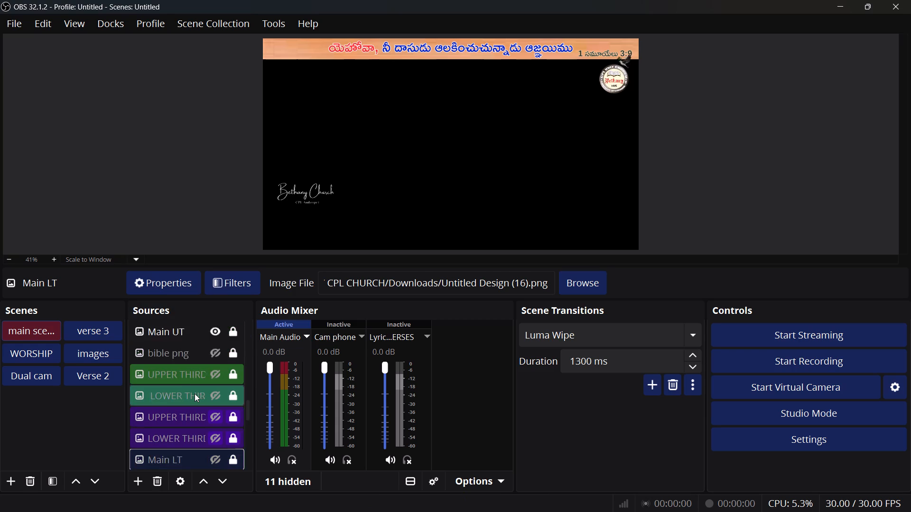
{"action": "scroll", "coordinate": [195, 393], "scroll_direction": "up", "scroll_amount": 1}
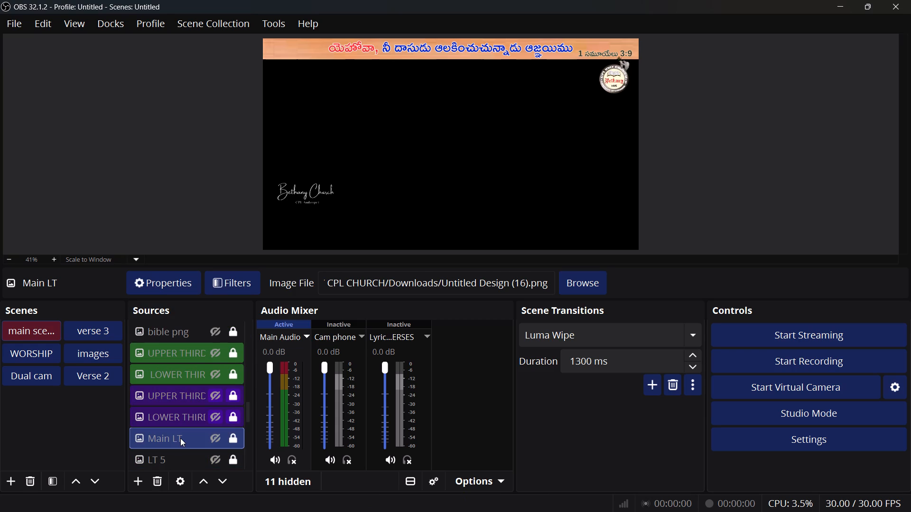
{"action": "left_click_drag", "start_coordinate": [180, 438], "coordinate": [185, 365]}
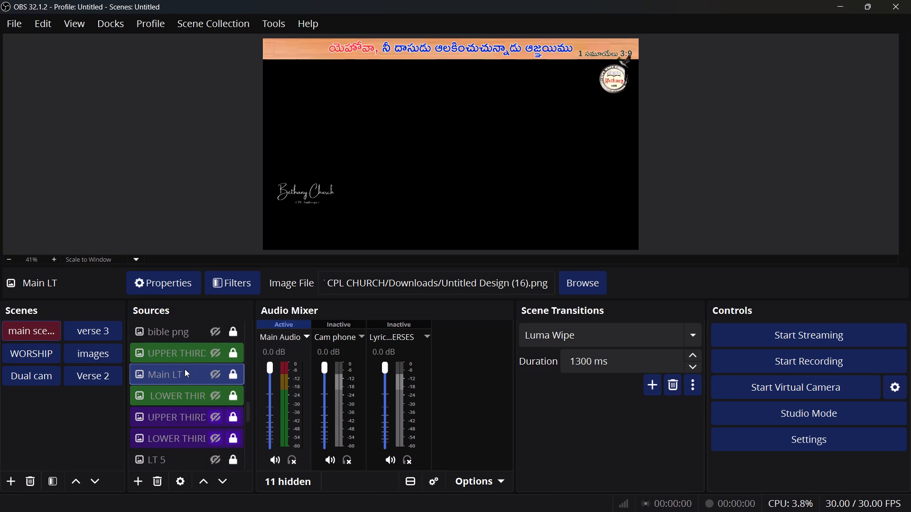
{"action": "scroll", "coordinate": [185, 369], "scroll_direction": "up", "scroll_amount": 2}
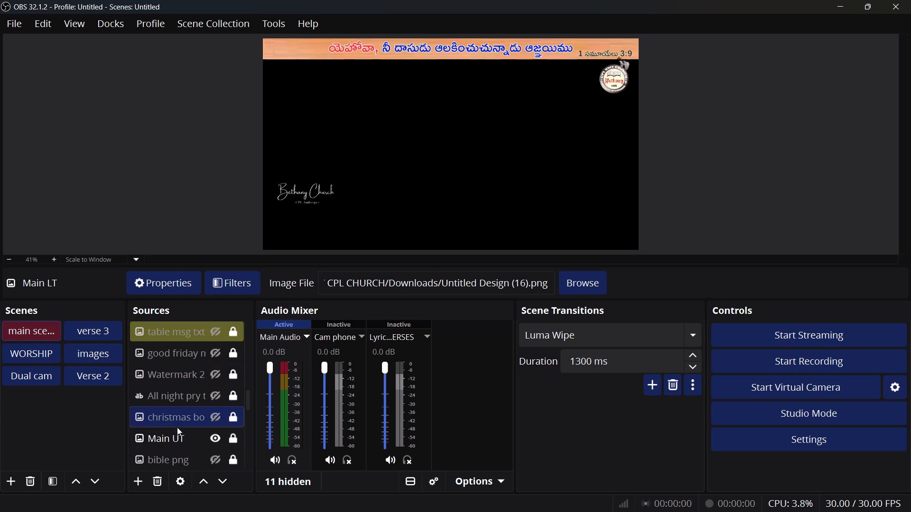
{"action": "scroll", "coordinate": [177, 429], "scroll_direction": "down", "scroll_amount": 1}
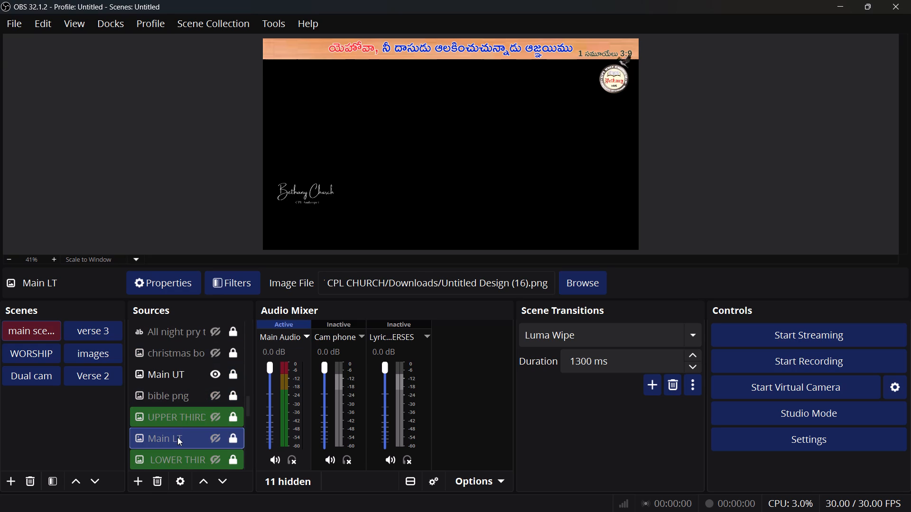
{"action": "left_click_drag", "start_coordinate": [177, 437], "coordinate": [180, 401]}
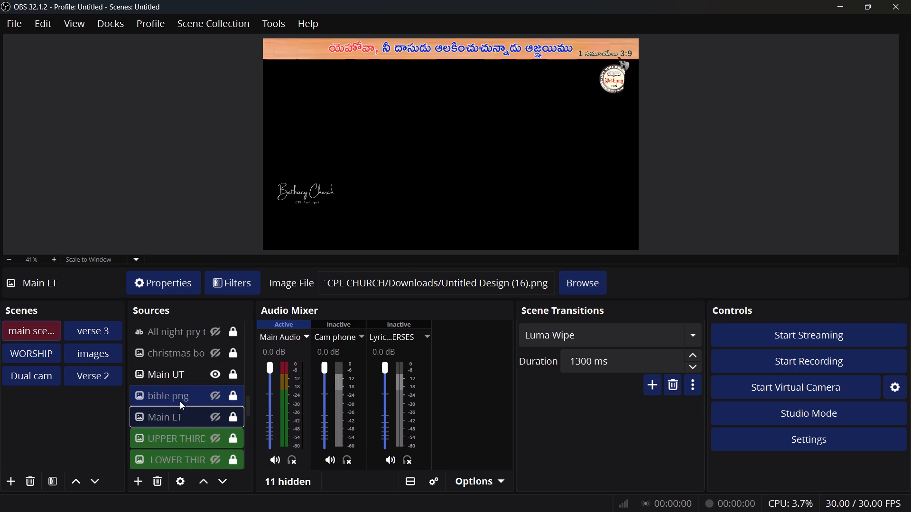
{"action": "left_click_drag", "start_coordinate": [180, 413], "coordinate": [180, 388]}
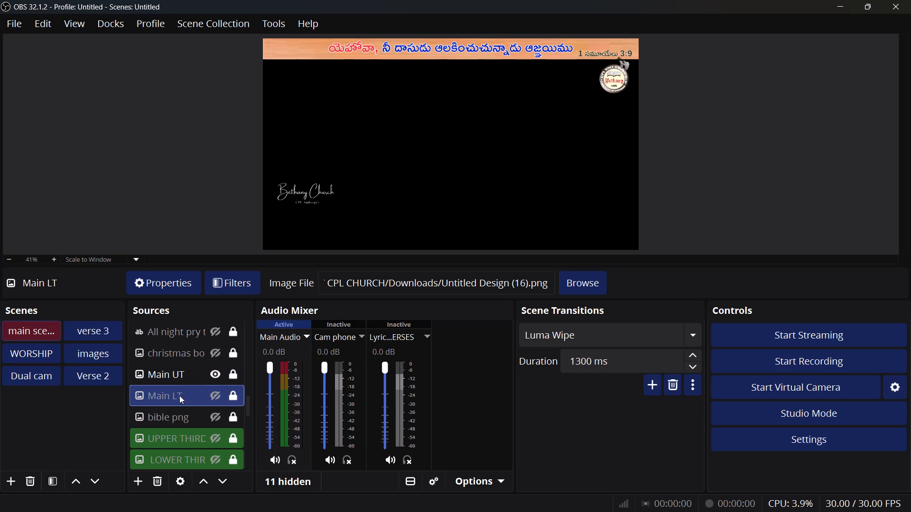
{"action": "left_click_drag", "start_coordinate": [179, 397], "coordinate": [180, 419]}
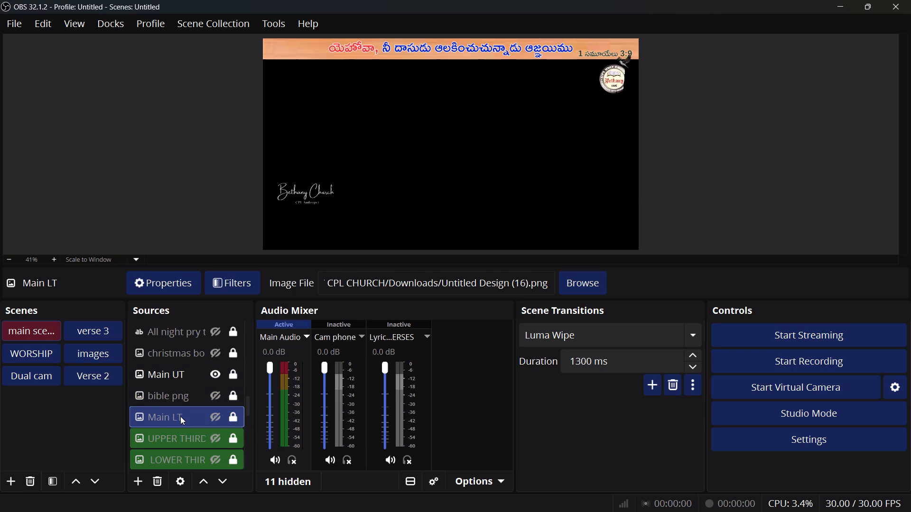
Move Main UT below bible png so that it sits directly above Main LT in the source order.
{"action": "left_click_drag", "start_coordinate": [177, 376], "coordinate": [177, 395]}
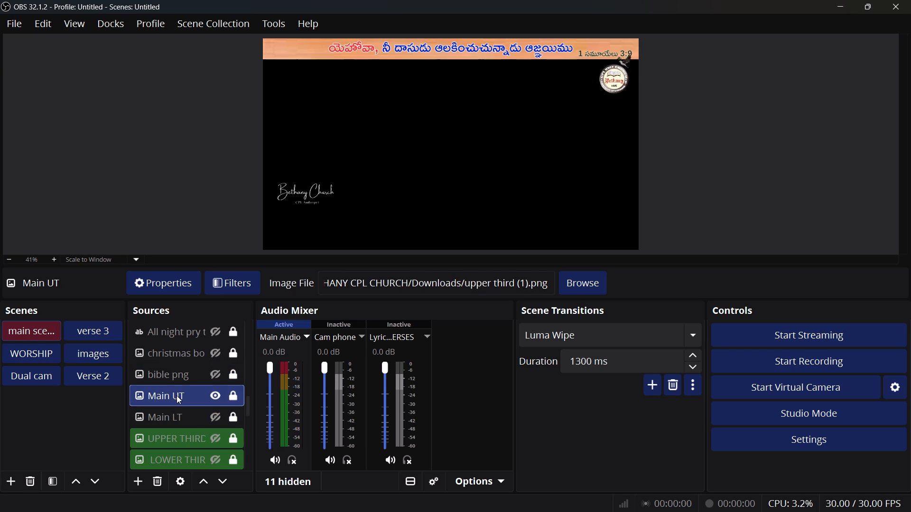
Hide the Main UT upper-third source in the main scene.
{"action": "left_click", "coordinate": [215, 398]}
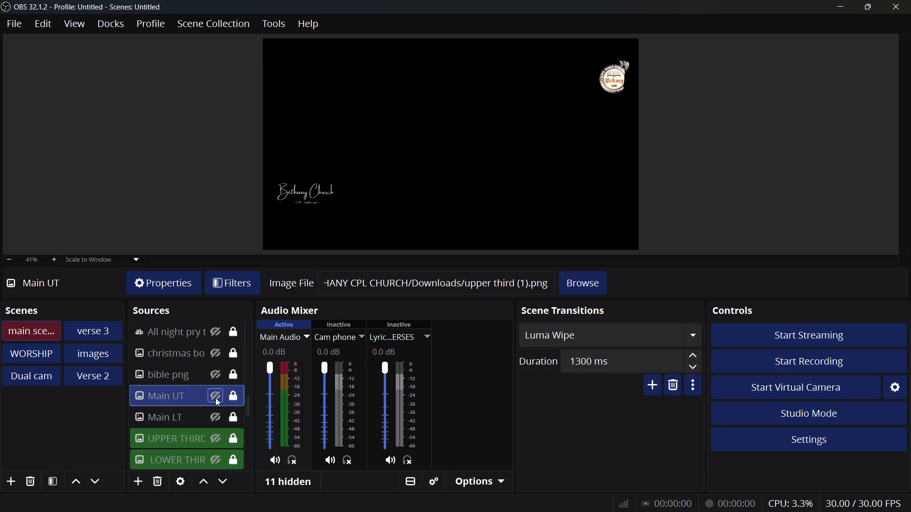
{"action": "scroll", "coordinate": [215, 398], "scroll_direction": "down", "scroll_amount": 3}
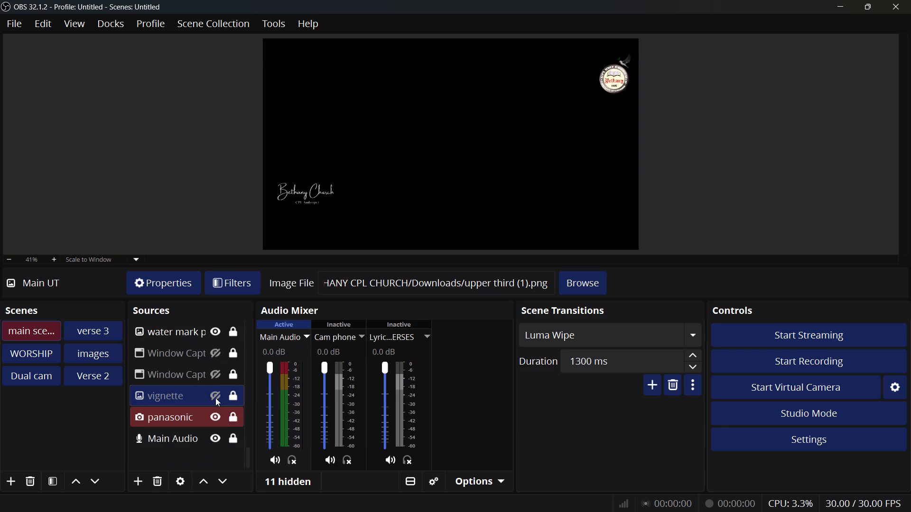
Briefly toggle the visibility of the lower Window Capture source and the Worship Time source to check them in the preview.
{"action": "left_click", "coordinate": [213, 373]}
{"action": "left_click", "coordinate": [213, 373]}
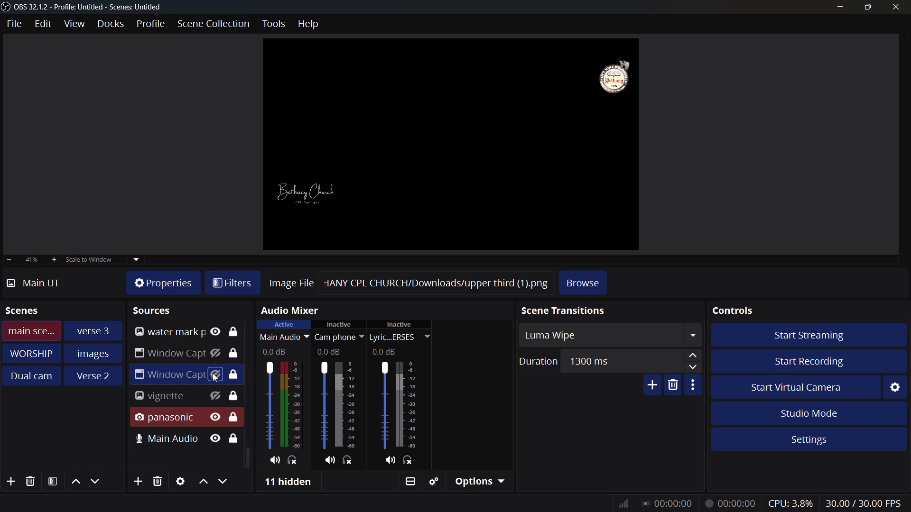
{"action": "scroll", "coordinate": [213, 373], "scroll_direction": "up", "scroll_amount": 1}
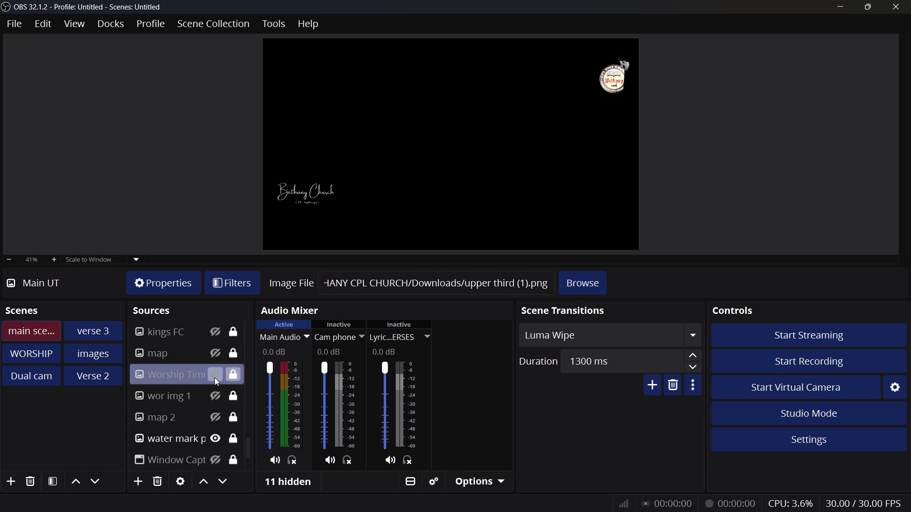
{"action": "left_click", "coordinate": [214, 377]}
{"action": "left_click", "coordinate": [214, 377]}
Open the system's list of available Wi-Fi networks and look through it.
{"action": "key", "text": "super+a"}
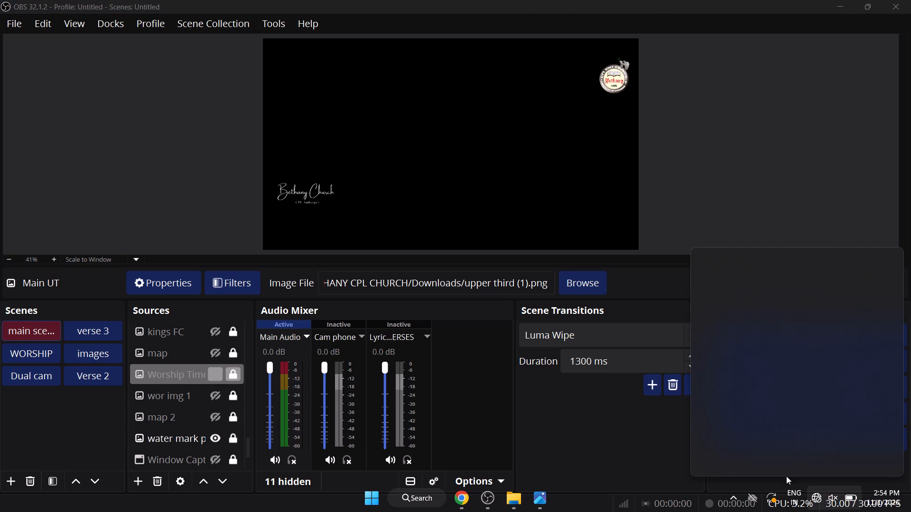
{"action": "left_click", "coordinate": [748, 270]}
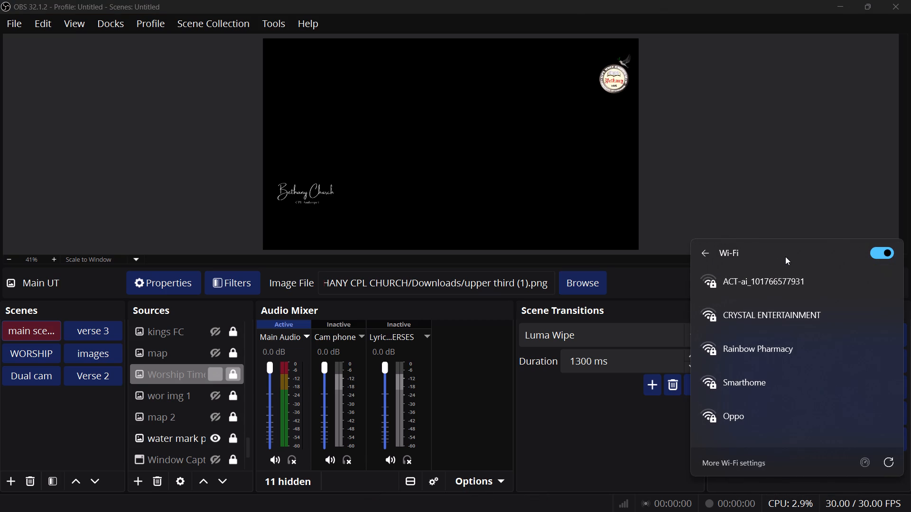
{"action": "scroll", "coordinate": [756, 278], "scroll_direction": "up", "scroll_amount": 4}
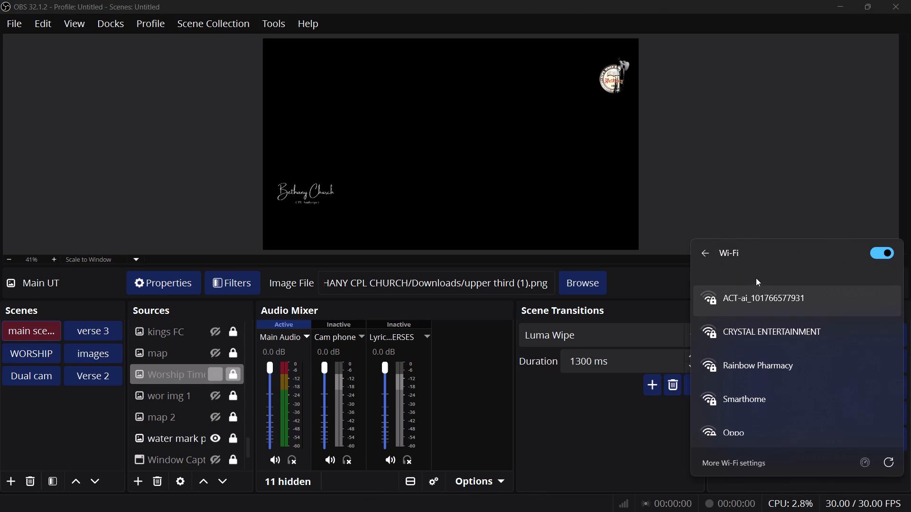
{"action": "scroll", "coordinate": [756, 278], "scroll_direction": "up", "scroll_amount": 2}
{"action": "scroll", "coordinate": [756, 278], "scroll_direction": "down", "scroll_amount": 6}
{"action": "scroll", "coordinate": [756, 278], "scroll_direction": "up", "scroll_amount": 8}
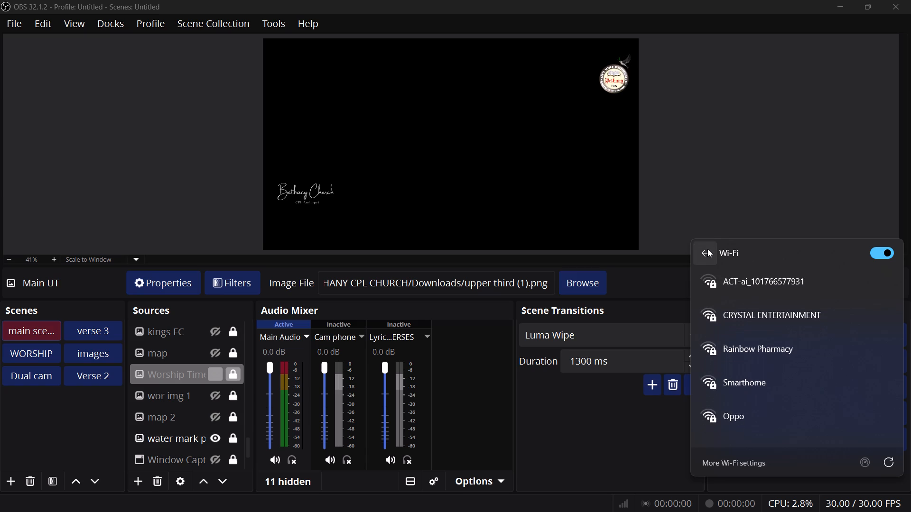
Switch Wi-Fi off and back on, and check the refreshed list of available networks.
{"action": "left_click", "coordinate": [707, 249]}
{"action": "left_click_drag", "start_coordinate": [707, 249], "coordinate": [725, 284]}
{"action": "left_click", "coordinate": [725, 284]}
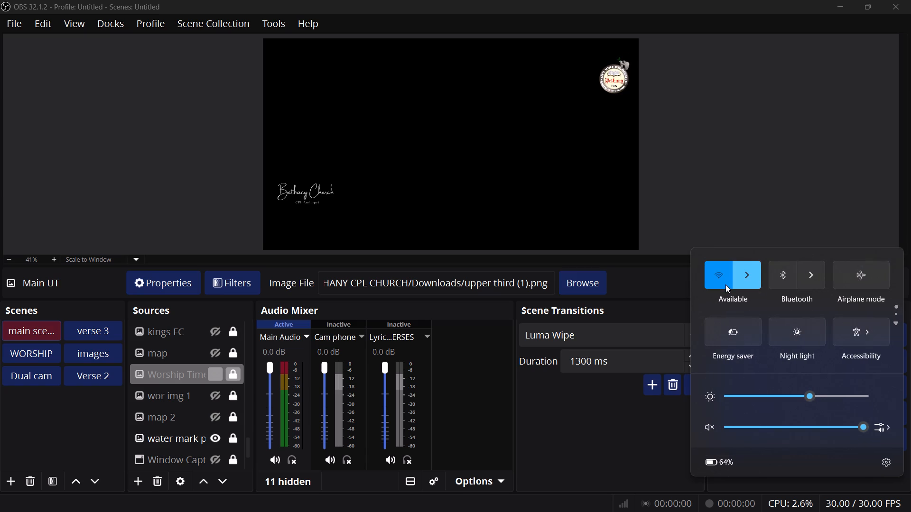
{"action": "left_click", "coordinate": [725, 284]}
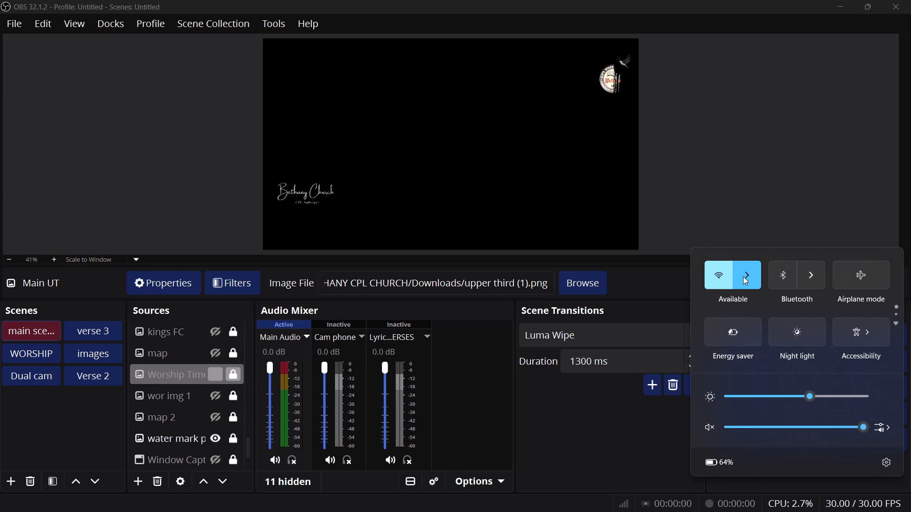
{"action": "left_click", "coordinate": [755, 273]}
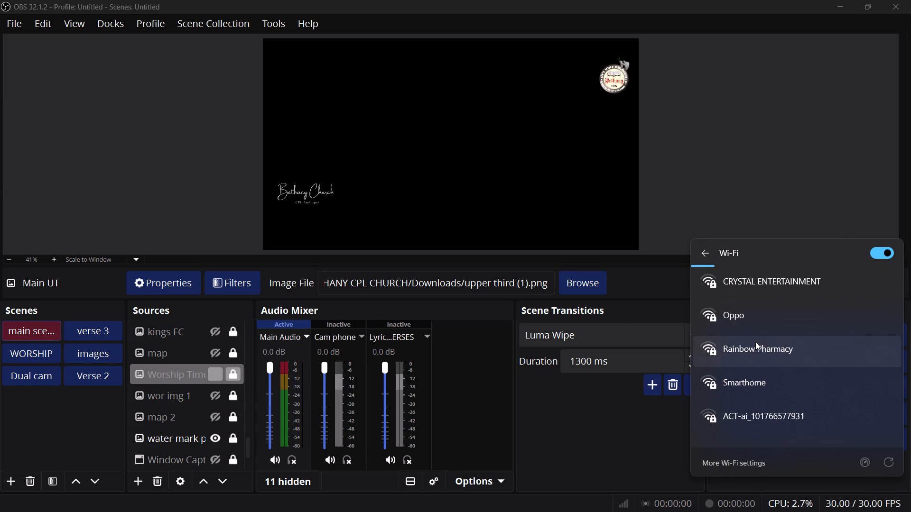
{"action": "scroll", "coordinate": [755, 342], "scroll_direction": "down", "scroll_amount": 11}
{"action": "scroll", "coordinate": [755, 342], "scroll_direction": "up", "scroll_amount": 9}
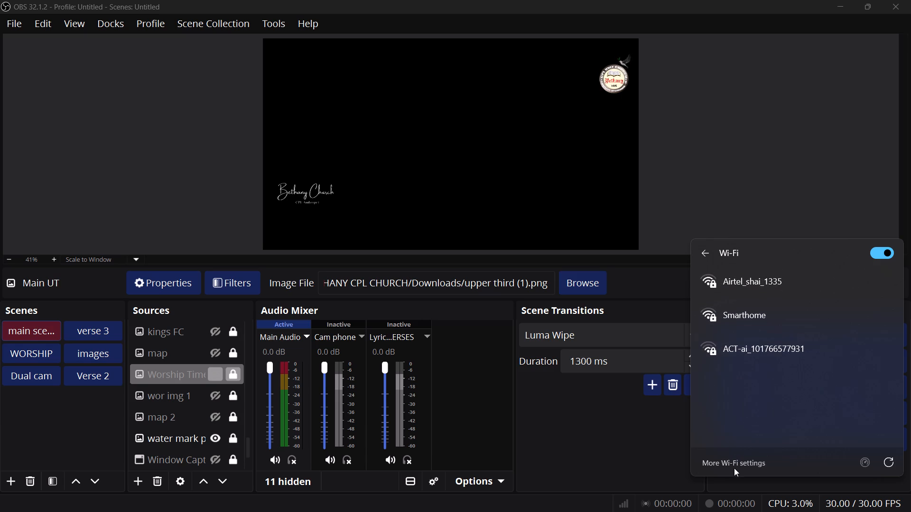
Open the full Wi-Fi settings in Windows and review the available networks there.
{"action": "left_click", "coordinate": [732, 466]}
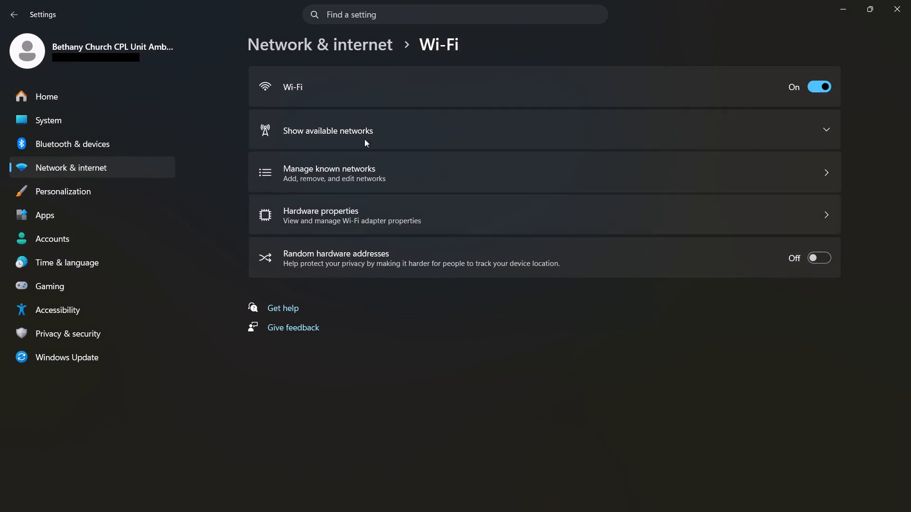
{"action": "left_click", "coordinate": [339, 94]}
{"action": "left_click", "coordinate": [366, 129]}
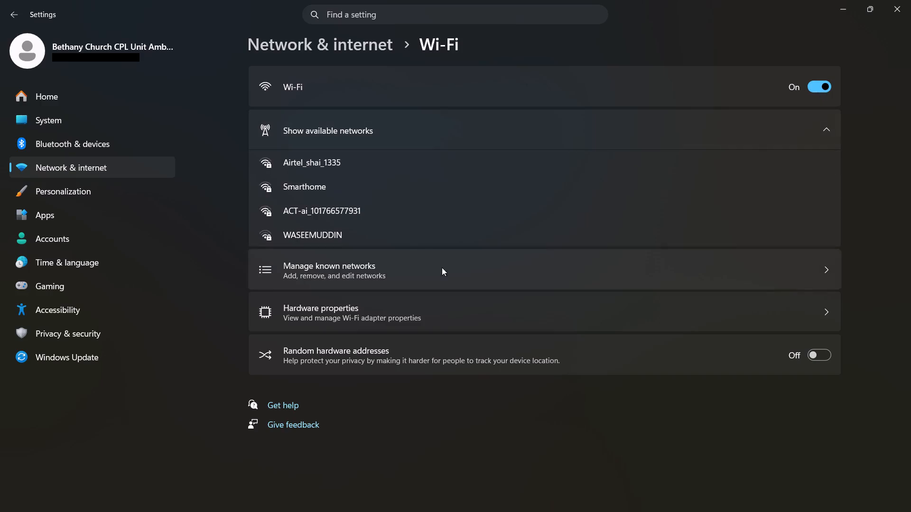
{"action": "left_click", "coordinate": [369, 132]}
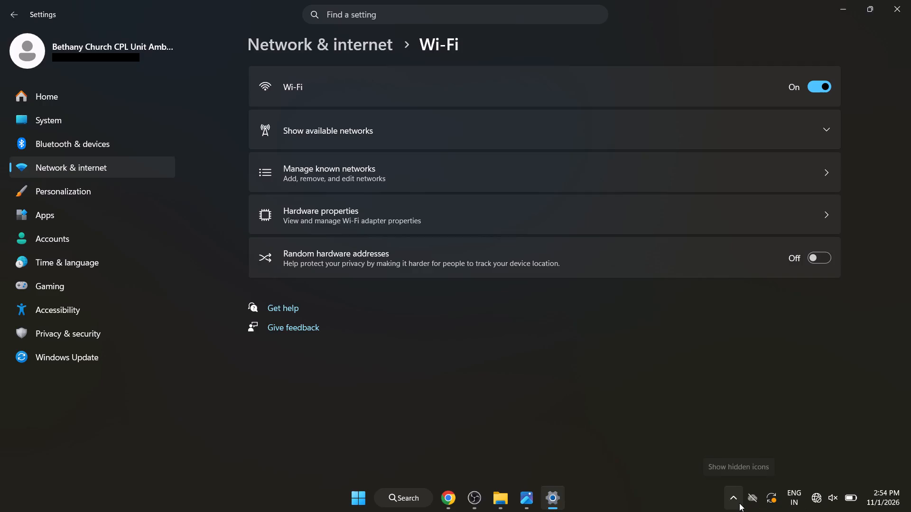
Start connecting to the secured ACT-ai Wi-Fi network from the quick network list.
{"action": "left_click", "coordinate": [739, 503]}
{"action": "scroll", "coordinate": [843, 479], "scroll_direction": "left", "scroll_amount": 1}
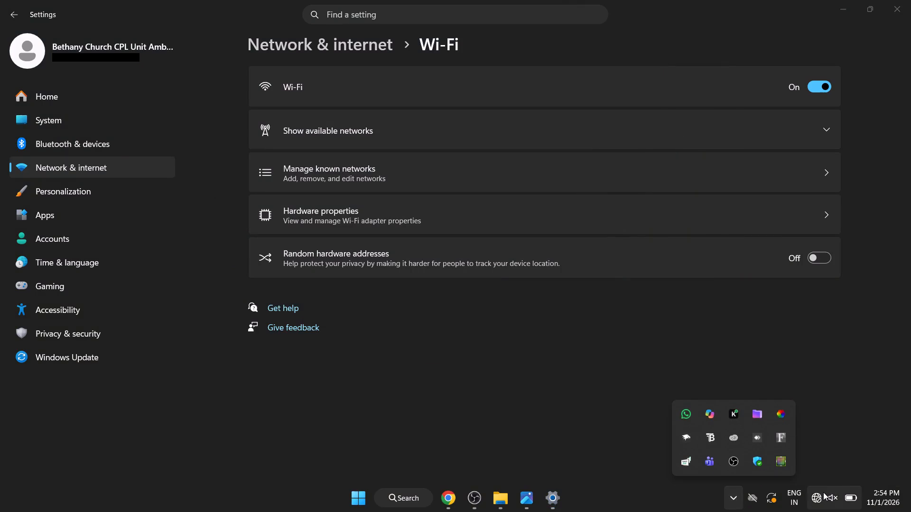
{"action": "left_click", "coordinate": [823, 492]}
{"action": "scroll", "coordinate": [823, 492], "scroll_direction": "left", "scroll_amount": 1}
{"action": "left_click", "coordinate": [753, 272]}
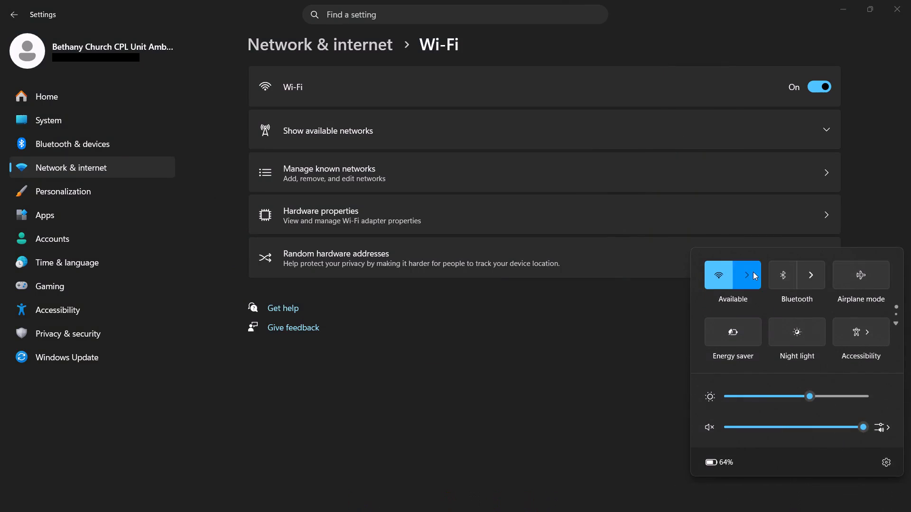
{"action": "left_click", "coordinate": [756, 290]}
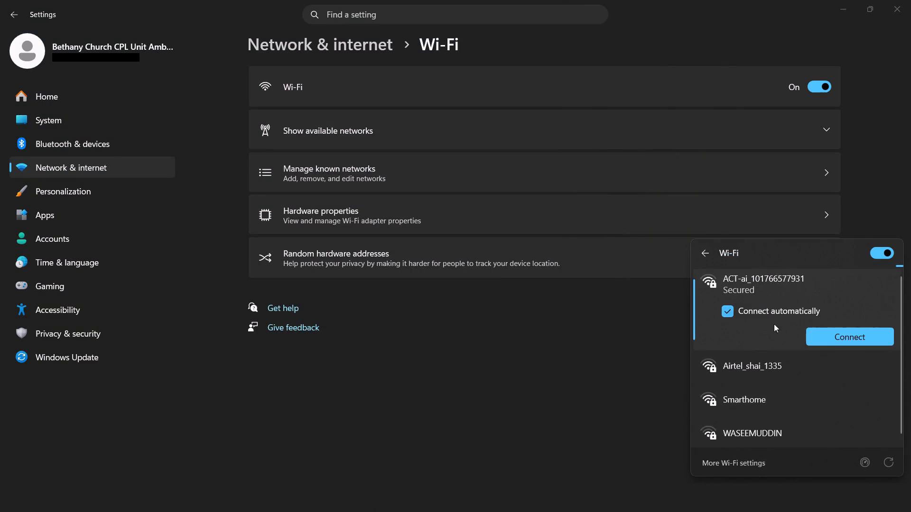
{"action": "left_click", "coordinate": [830, 344]}
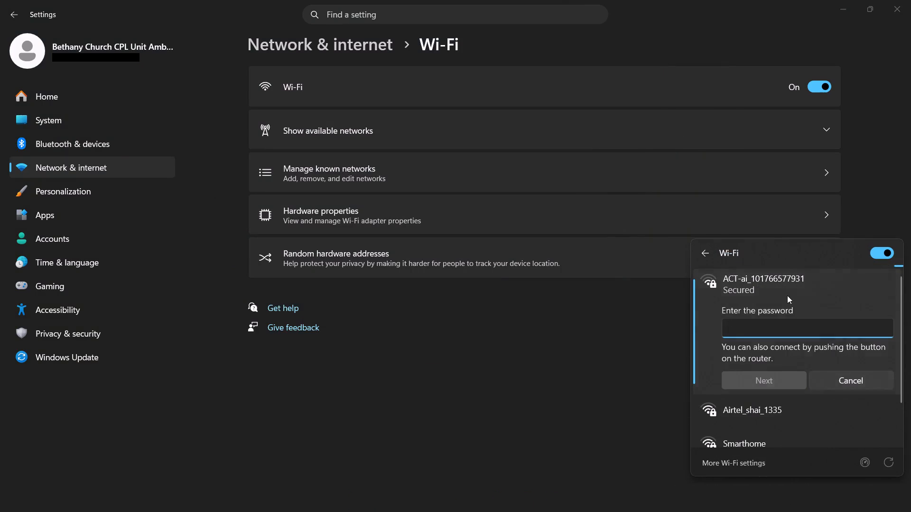
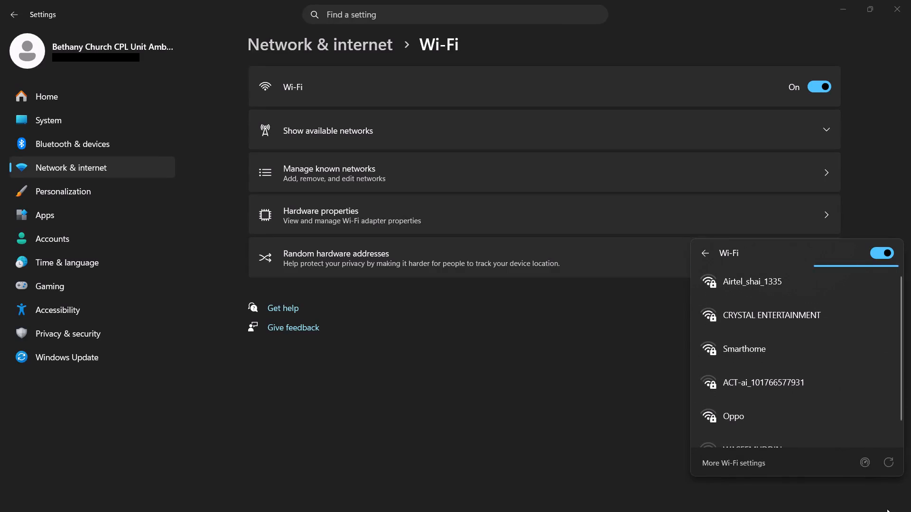
Refresh the list of available Wi-Fi networks, dismiss it and minimize the Settings window to get back to OBS.
{"action": "left_click", "coordinate": [887, 461]}
{"action": "left_click", "coordinate": [908, 186]}
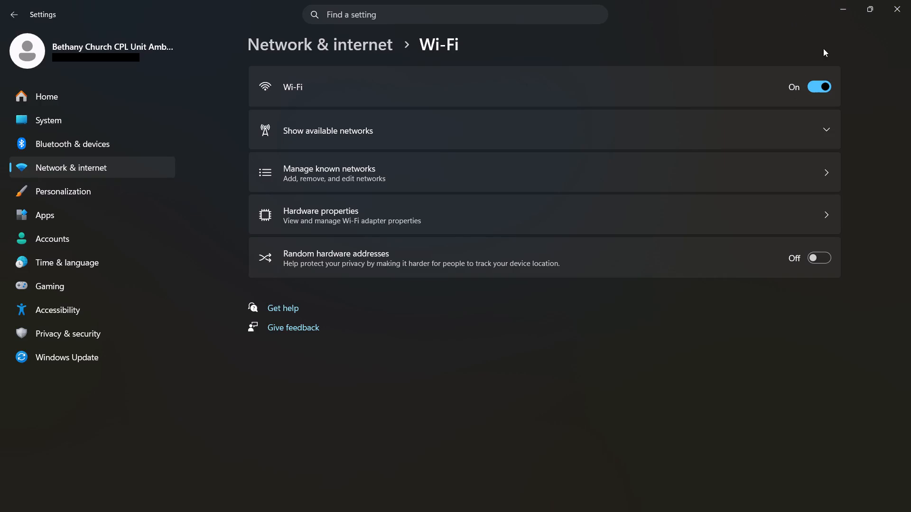
{"action": "left_click", "coordinate": [848, 9]}
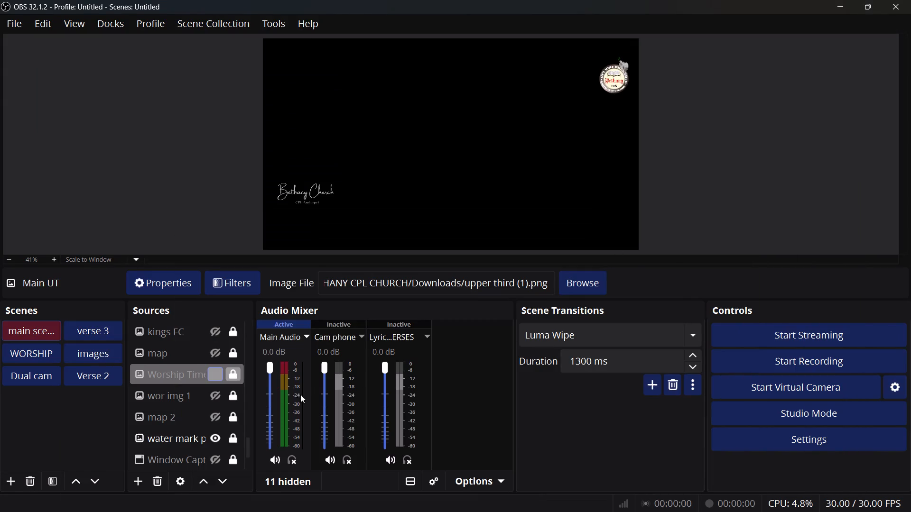
Preview the wor img 1 and Worship Time sources one after the other in the main scene, hiding each again.
{"action": "left_click", "coordinate": [210, 396]}
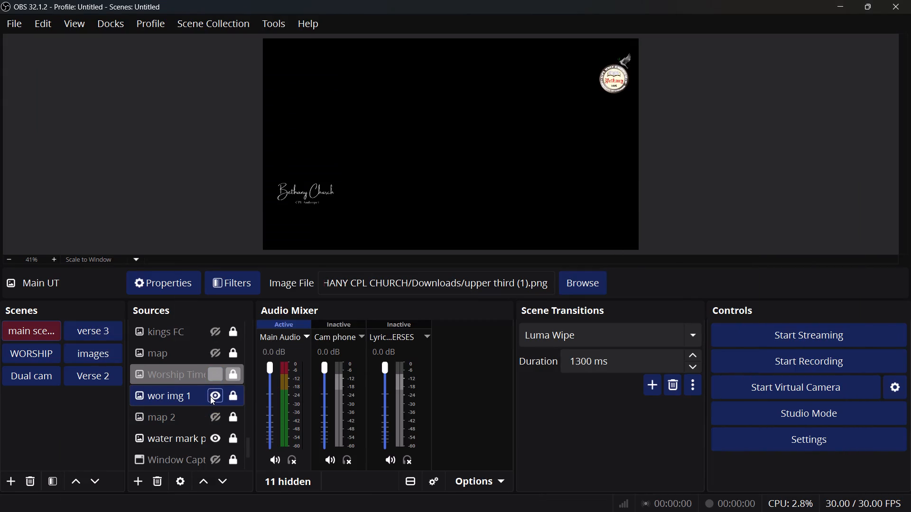
{"action": "left_click", "coordinate": [210, 396]}
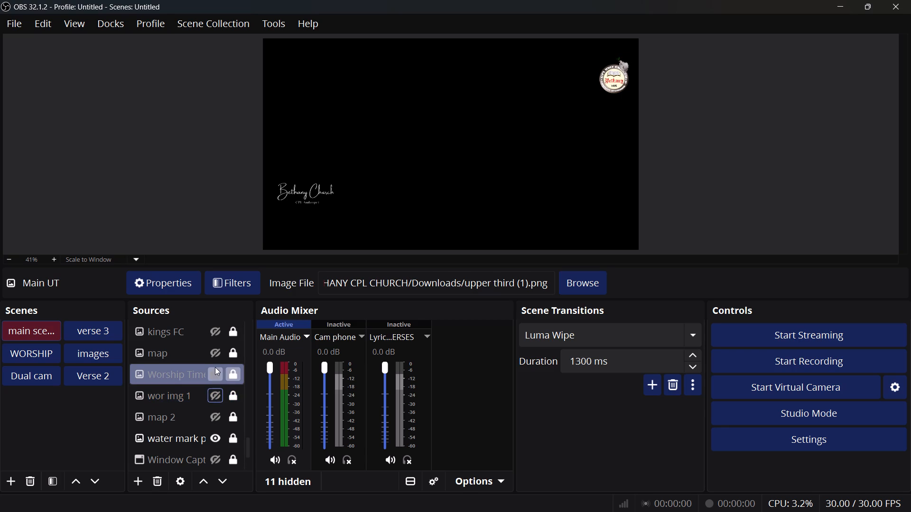
{"action": "left_click", "coordinate": [214, 372]}
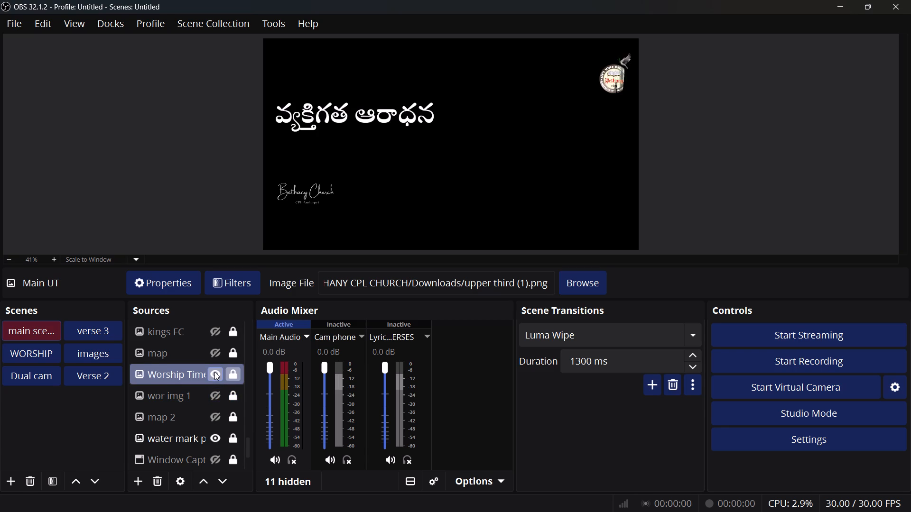
{"action": "left_click", "coordinate": [214, 372]}
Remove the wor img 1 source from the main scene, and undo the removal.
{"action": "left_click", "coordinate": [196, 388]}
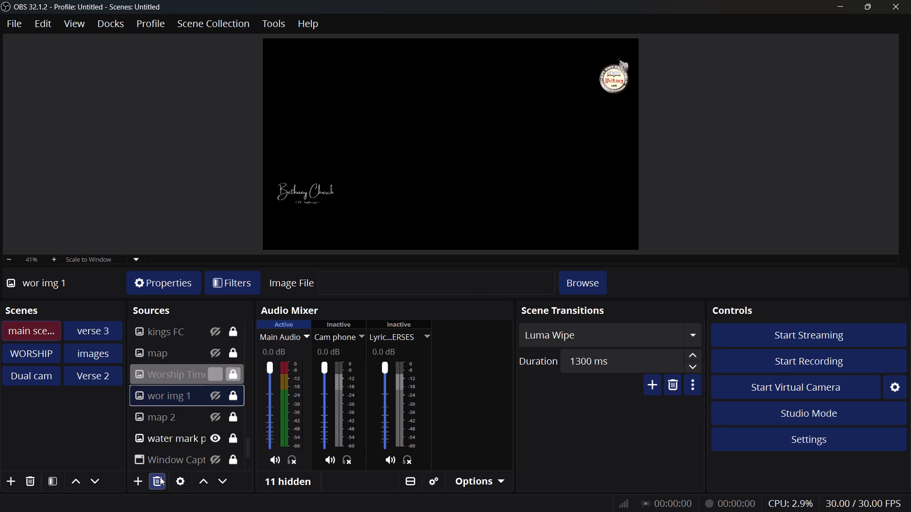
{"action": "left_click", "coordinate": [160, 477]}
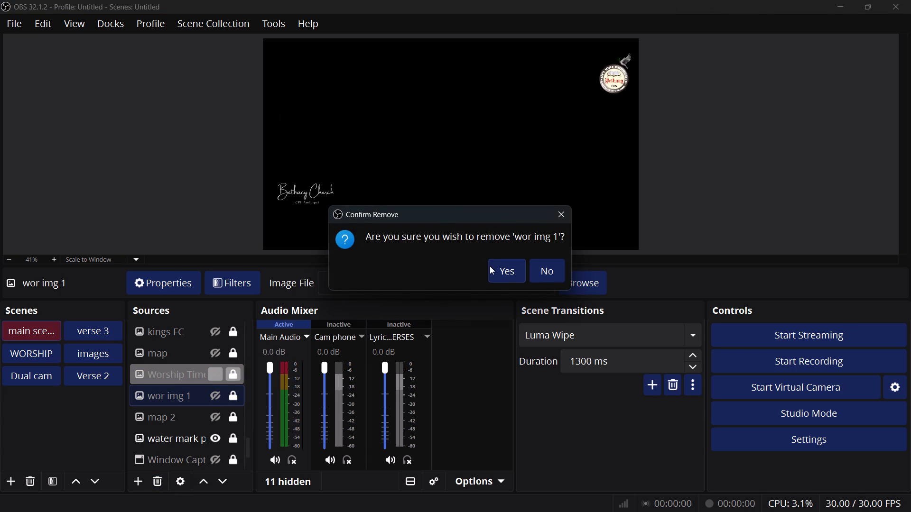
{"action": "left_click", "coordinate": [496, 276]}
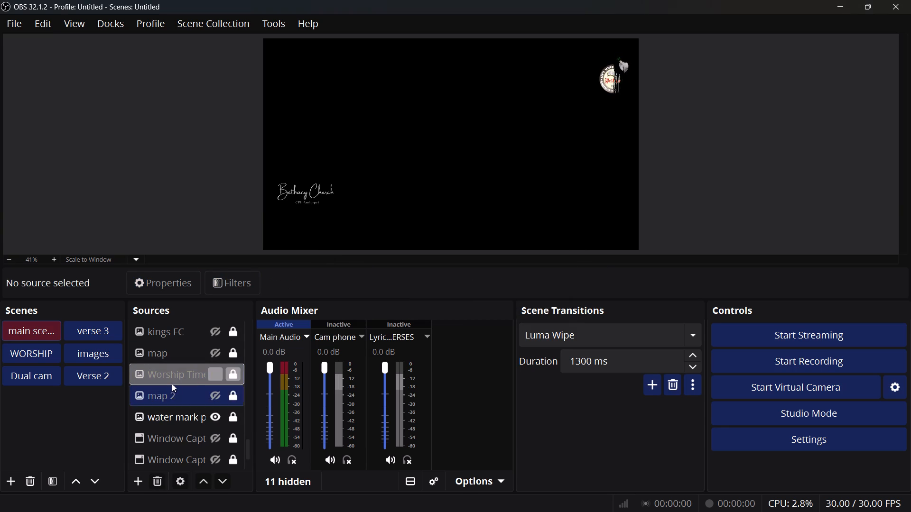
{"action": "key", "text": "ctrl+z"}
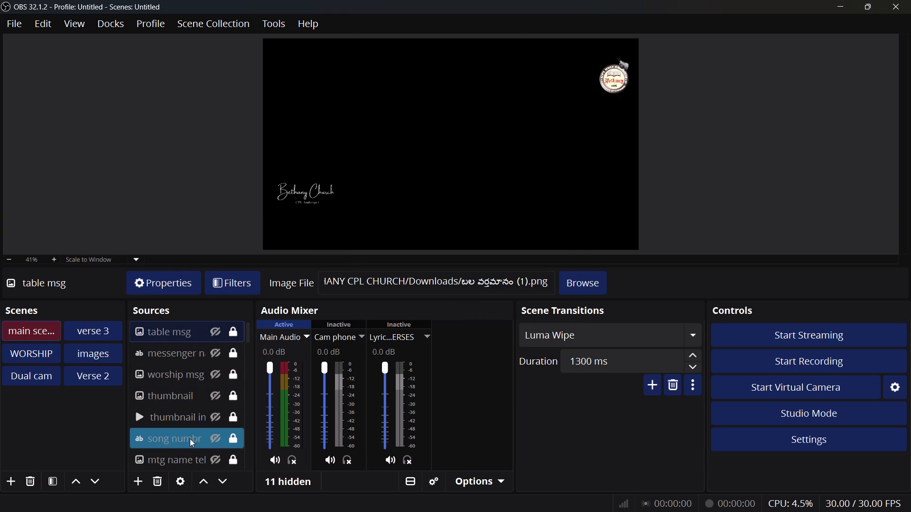
Look through the main scene's source list.
{"action": "scroll", "coordinate": [190, 439], "scroll_direction": "down", "scroll_amount": 13}
{"action": "scroll", "coordinate": [190, 439], "scroll_direction": "up", "scroll_amount": 1}
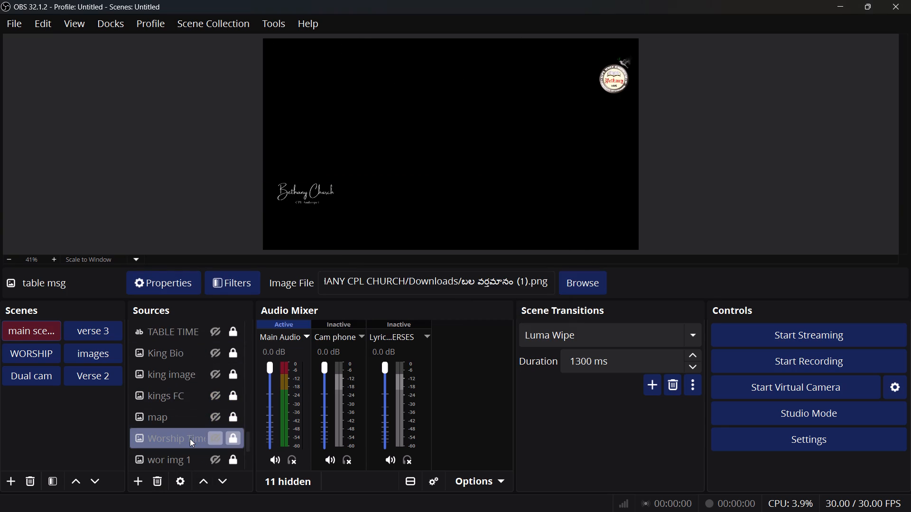
{"action": "scroll", "coordinate": [190, 439], "scroll_direction": "up", "scroll_amount": 5}
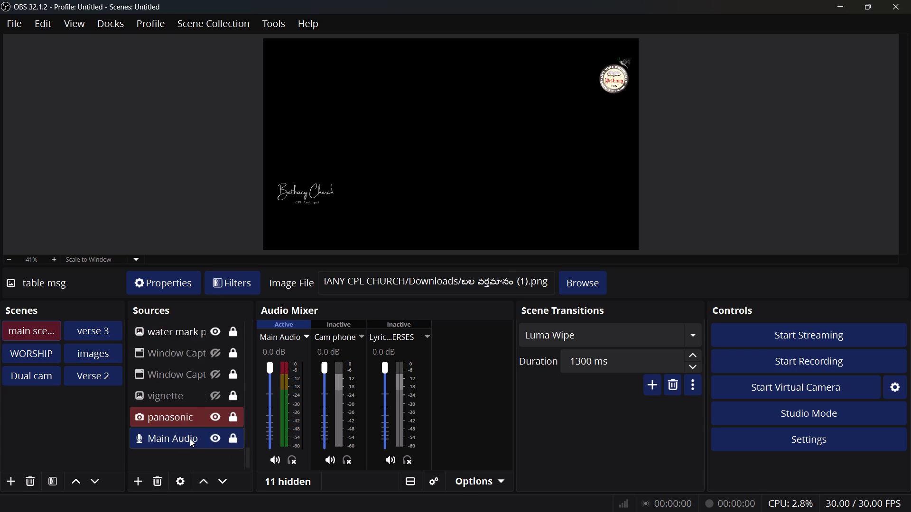
{"action": "scroll", "coordinate": [190, 439], "scroll_direction": "up", "scroll_amount": 1}
Check the available Wi-Fi networks again and dismiss the network list.
{"action": "key", "text": "super+a"}
{"action": "scroll", "coordinate": [190, 439], "scroll_direction": "up", "scroll_amount": 1}
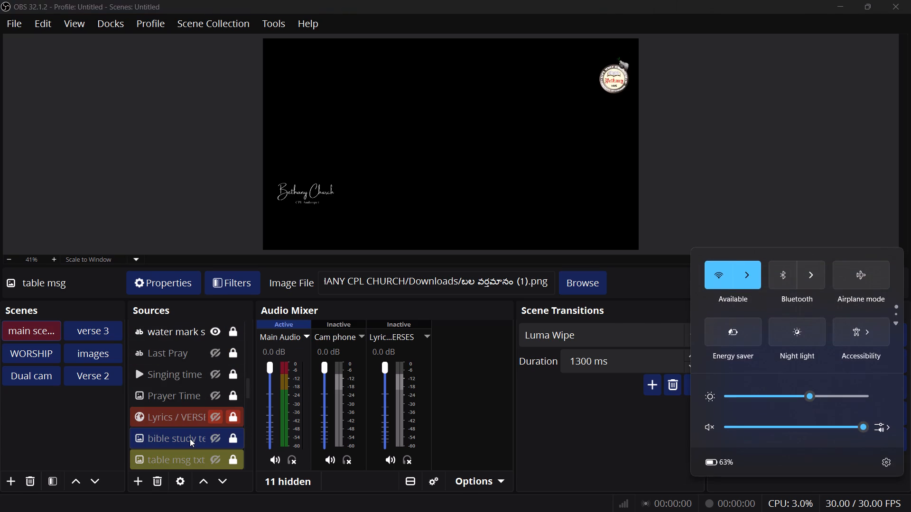
{"action": "left_click_drag", "start_coordinate": [748, 255], "coordinate": [748, 258]}
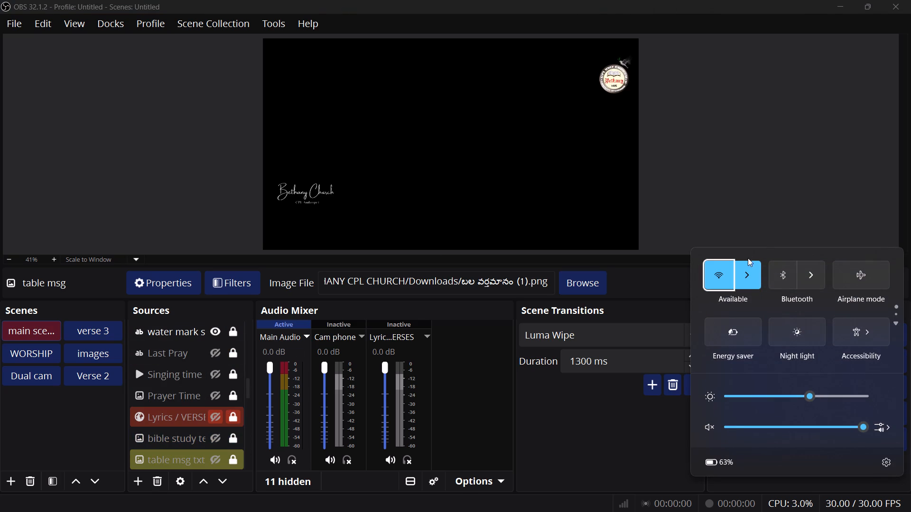
{"action": "left_click_drag", "start_coordinate": [748, 258], "coordinate": [746, 269]}
{"action": "left_click", "coordinate": [746, 269]}
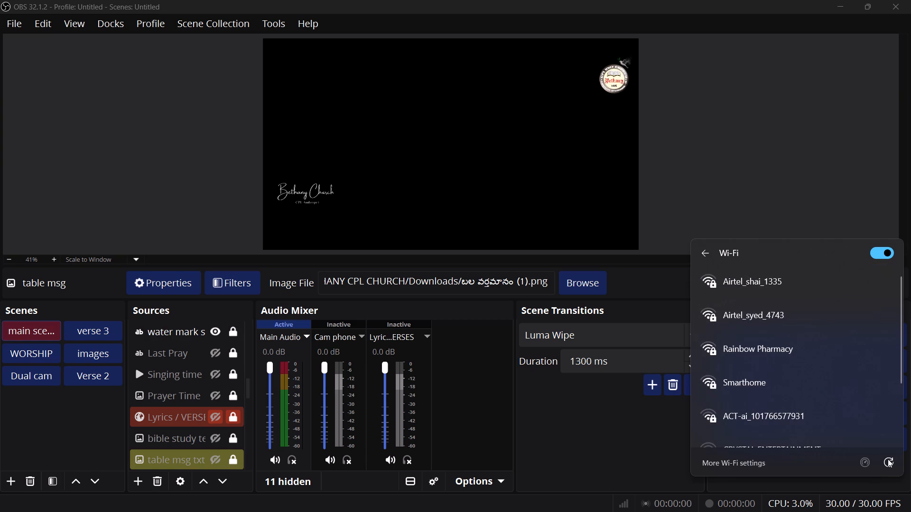
{"action": "left_click", "coordinate": [651, 463]}
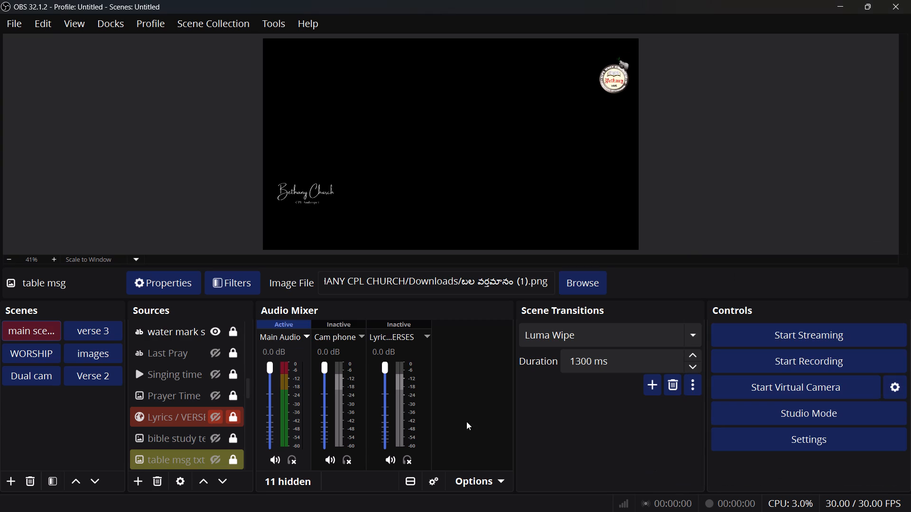
Check the image file setting of the wor img 1 source and the images in Downloads, closing both without choosing a file.
{"action": "scroll", "coordinate": [173, 421], "scroll_direction": "down", "scroll_amount": 4}
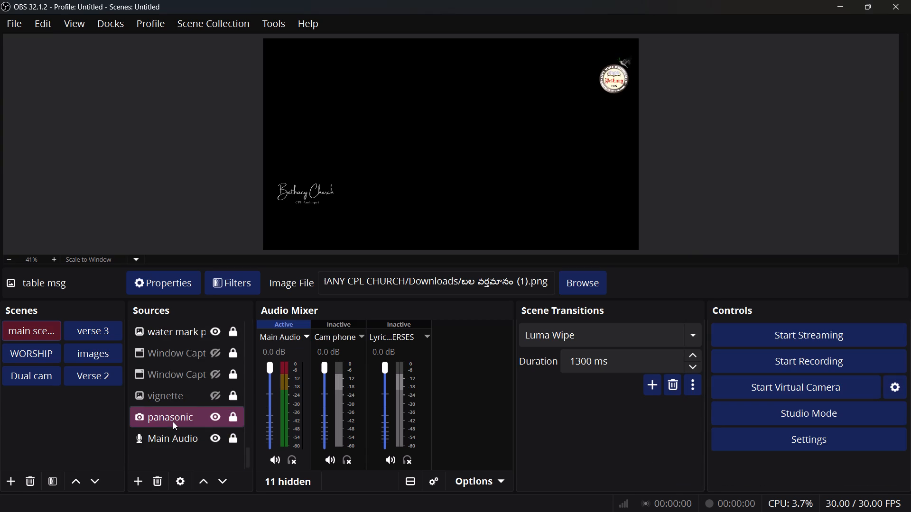
{"action": "scroll", "coordinate": [173, 421], "scroll_direction": "up", "scroll_amount": 2}
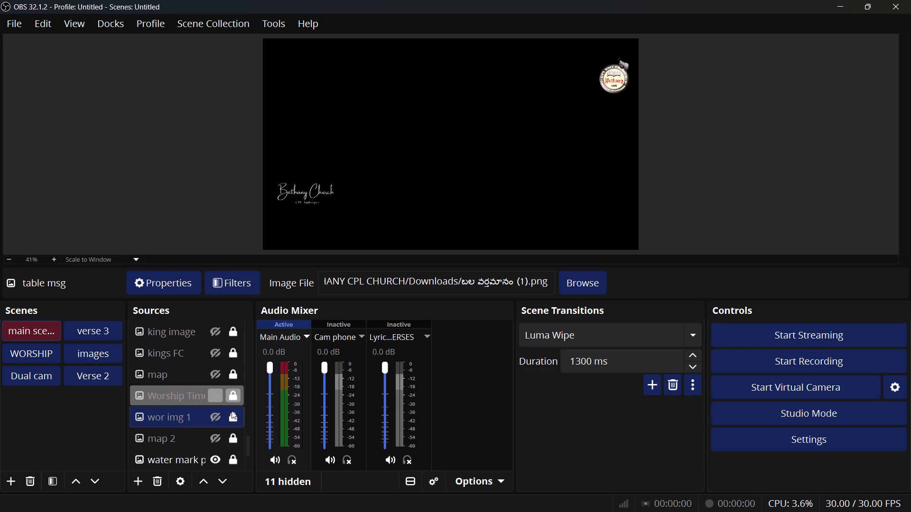
{"action": "double_click", "coordinate": [192, 417]}
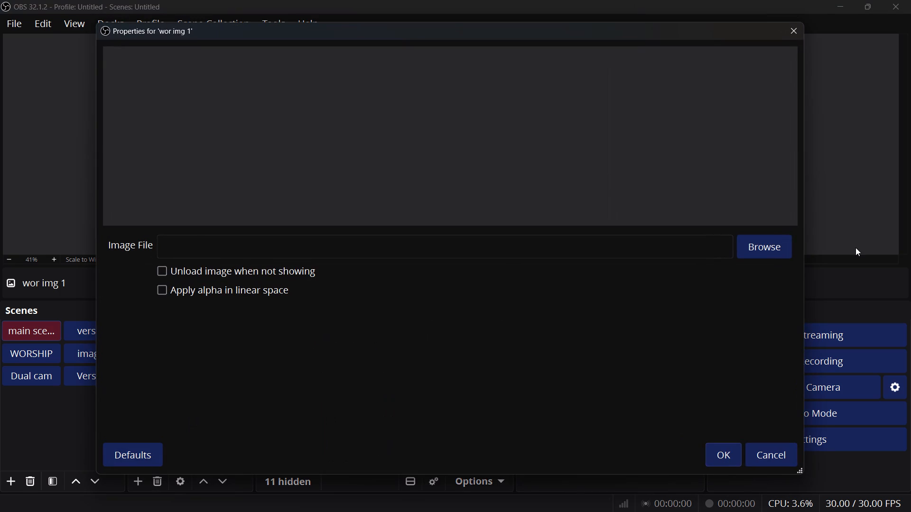
{"action": "left_click", "coordinate": [781, 244]}
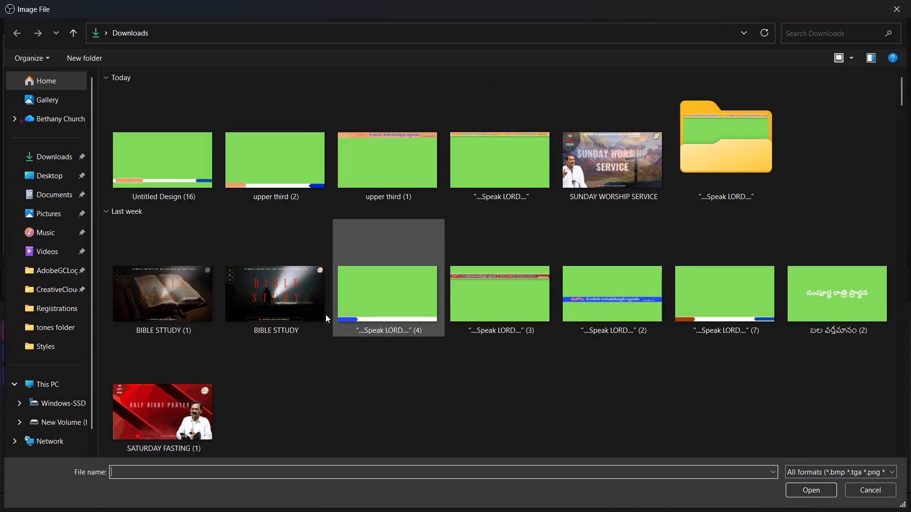
{"action": "left_click", "coordinate": [902, 5]}
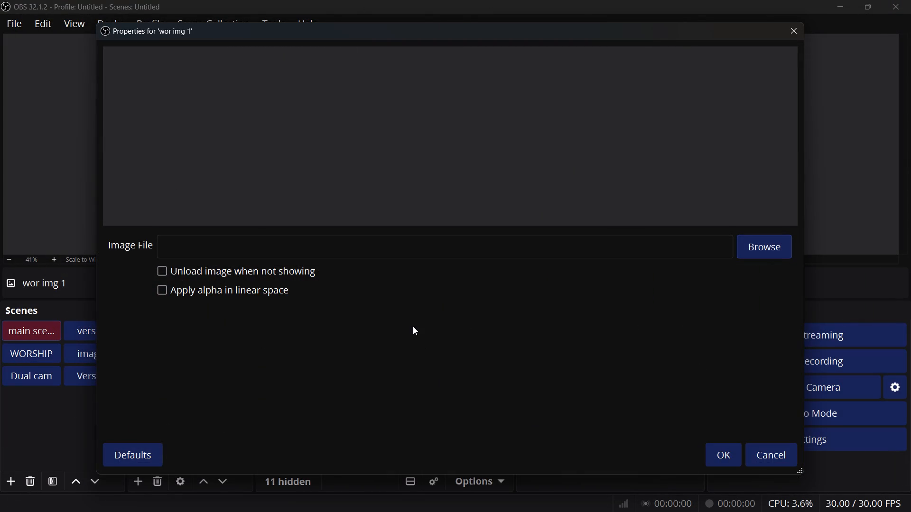
{"action": "left_click", "coordinate": [789, 25]}
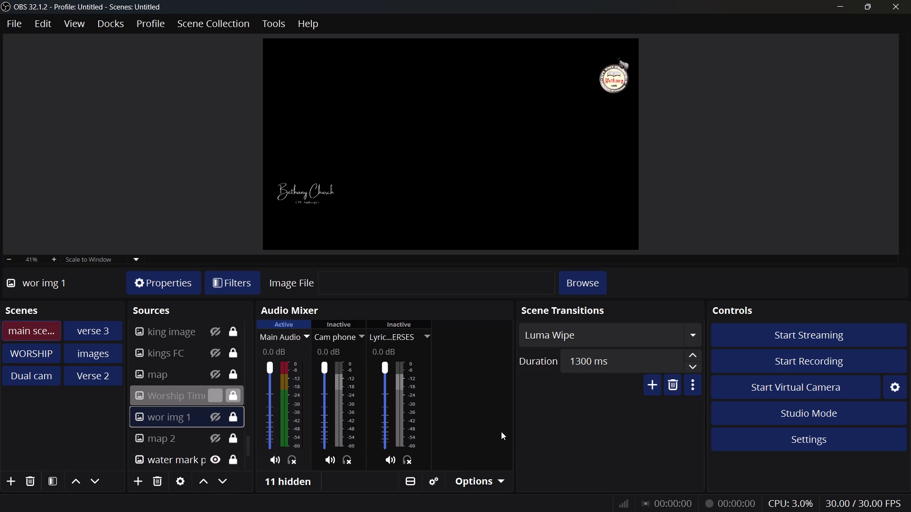
Show the desktop and close the share window and the Photos window displaying Untitled design (9).png.
{"action": "key", "text": "super+x"}
{"action": "key", "text": "super+d"}
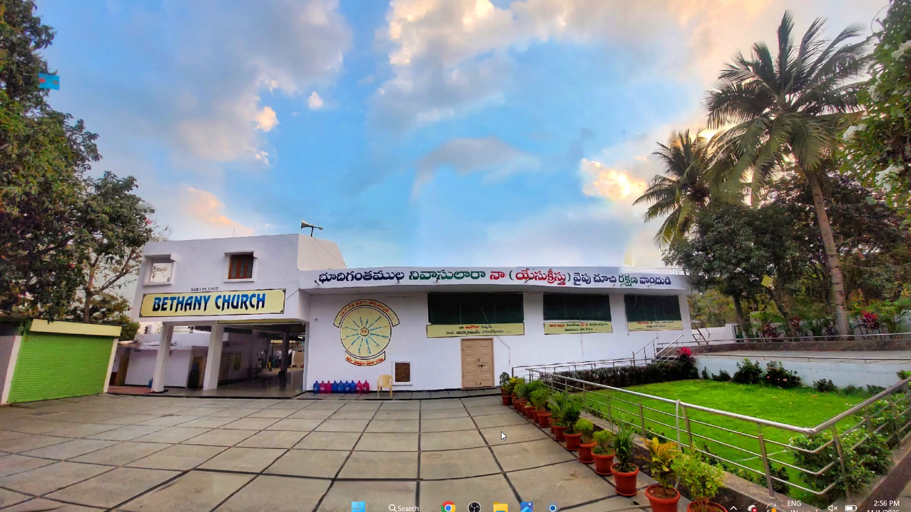
{"action": "key", "text": "ctrl+x"}
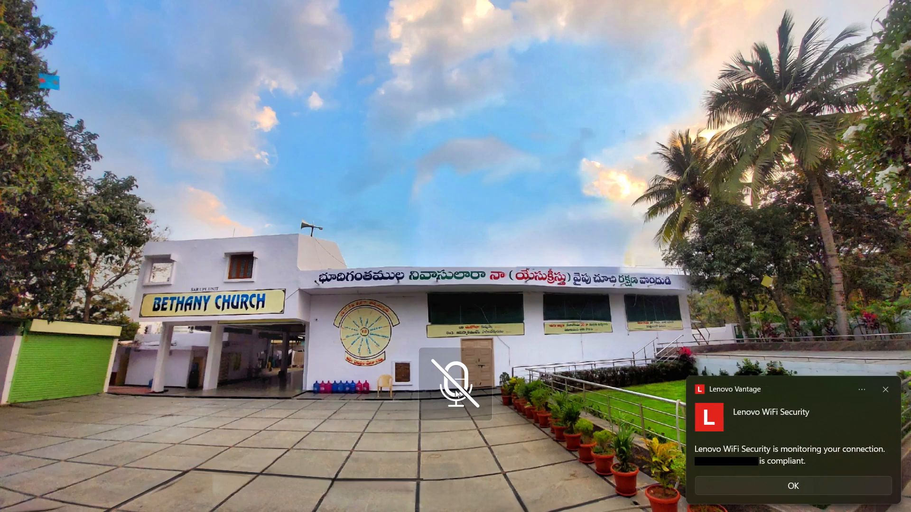
{"action": "triple_click", "coordinate": [578, 376]}
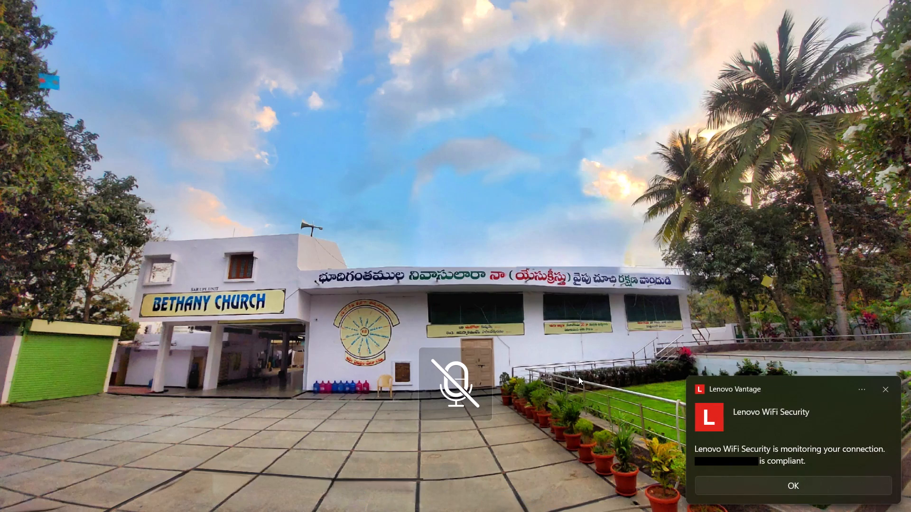
{"action": "left_click", "coordinate": [578, 376]}
{"action": "key", "text": "alt+F4"}
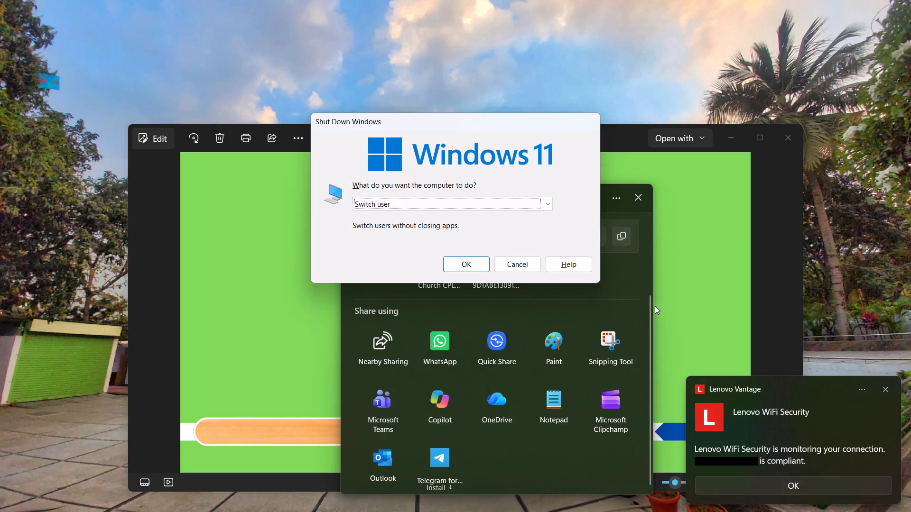
{"action": "left_click", "coordinate": [793, 136]}
{"action": "left_click", "coordinate": [793, 136]}
{"action": "left_click_drag", "start_coordinate": [793, 136], "coordinate": [787, 134]}
{"action": "left_click", "coordinate": [787, 134]}
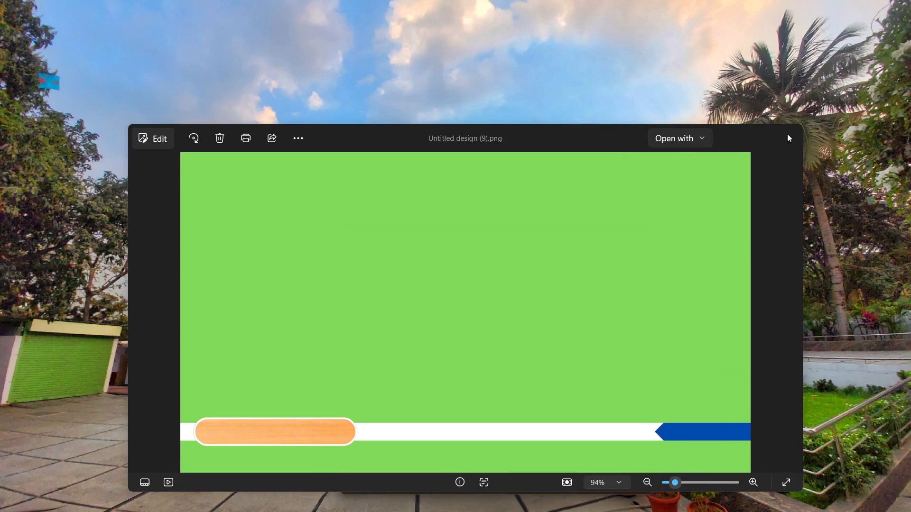
{"action": "left_click_drag", "start_coordinate": [787, 134], "coordinate": [633, 192]}
{"action": "left_click", "coordinate": [633, 192]}
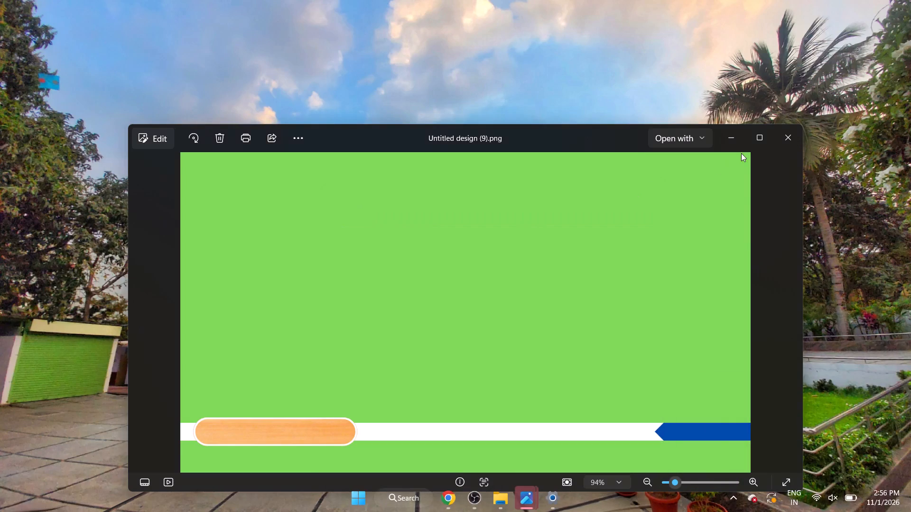
{"action": "left_click", "coordinate": [795, 131]}
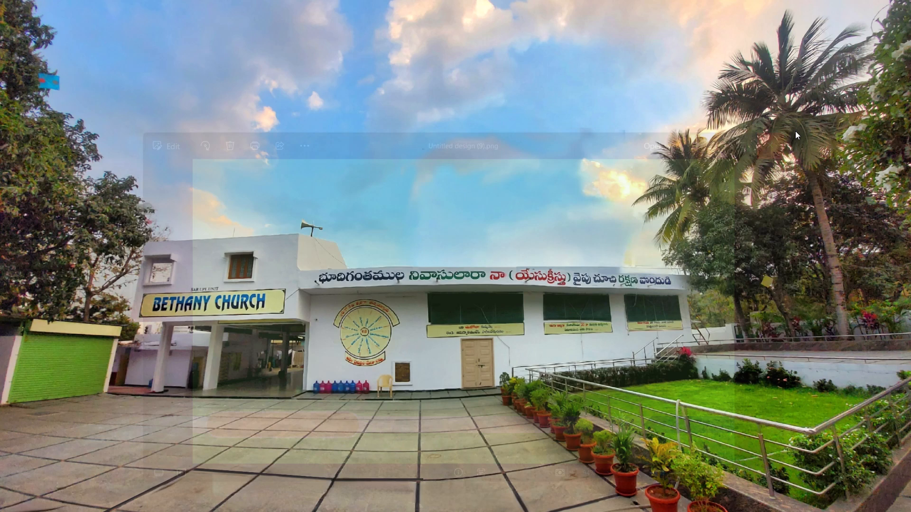
Open the Windows shutdown options from the desktop and choose Sleep.
{"action": "key", "text": "alt+F4"}
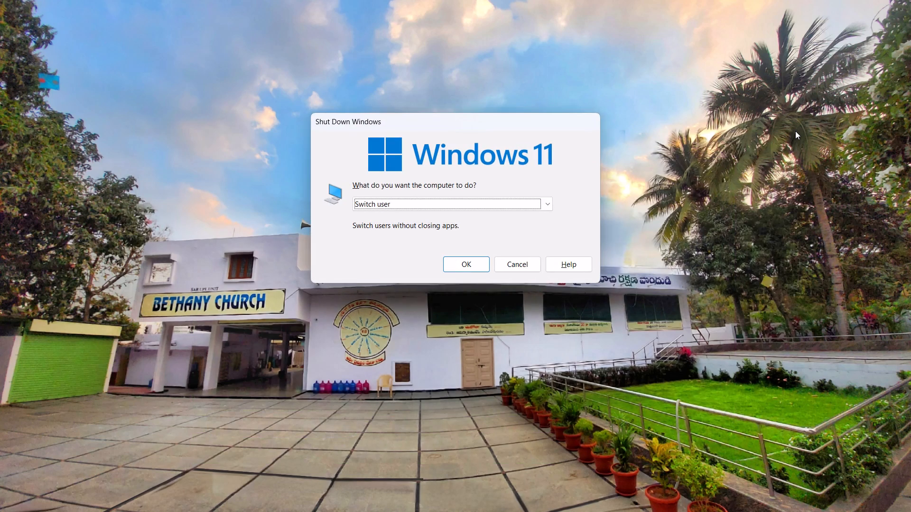
{"action": "left_click", "coordinate": [548, 207]}
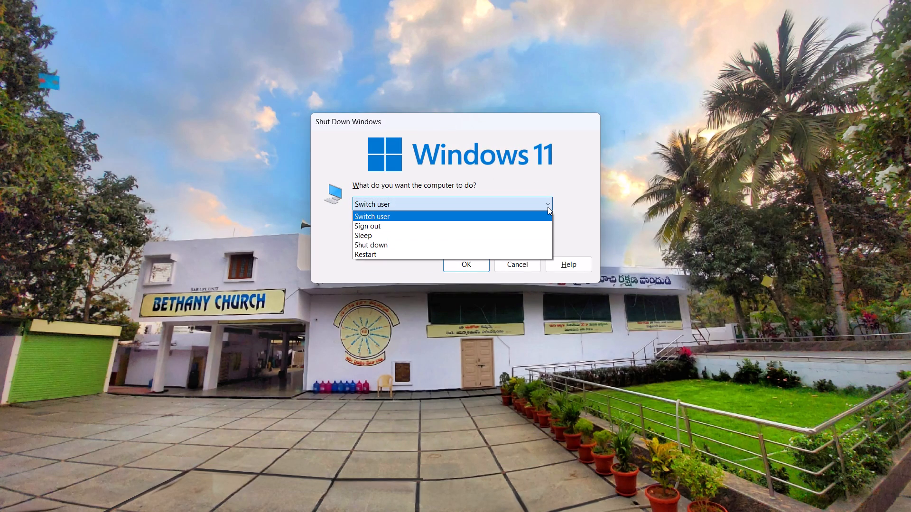
{"action": "left_click", "coordinate": [463, 237]}
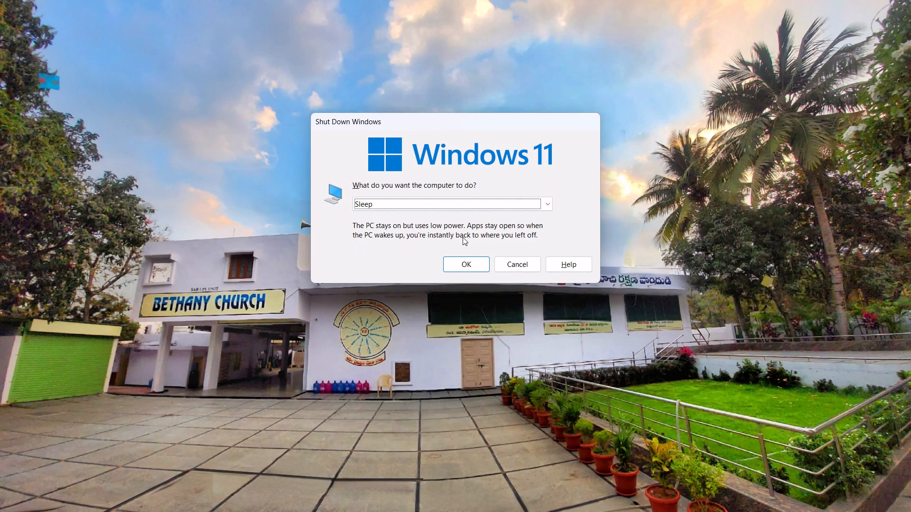